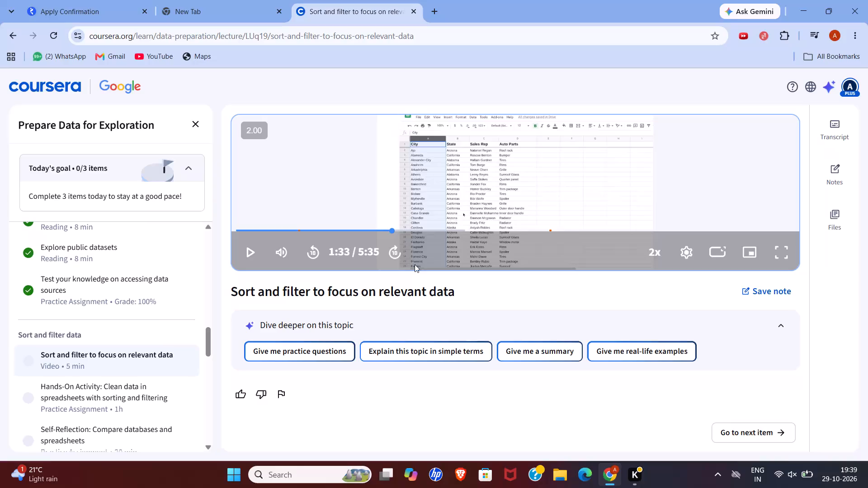
Restart the "Sort and filter to focus on relevant data" lecture from the beginning and play it in full screen.
{"action": "left_click", "coordinate": [247, 257]}
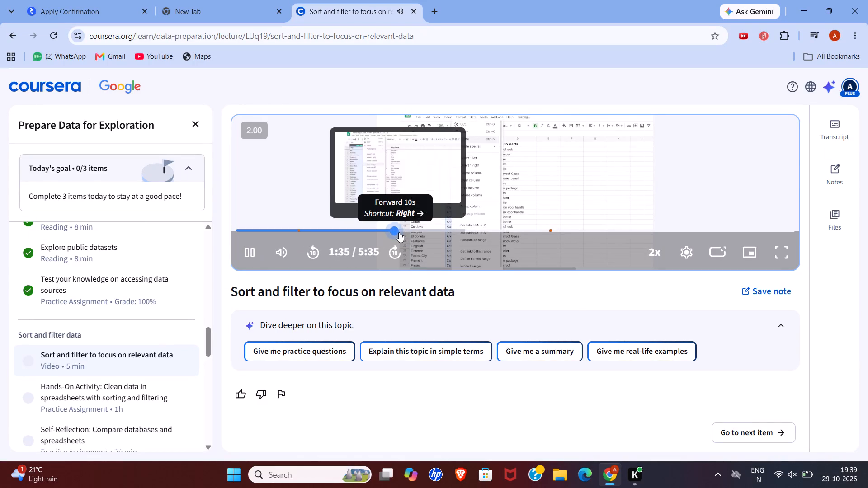
{"action": "left_click_drag", "start_coordinate": [395, 230], "coordinate": [235, 235]}
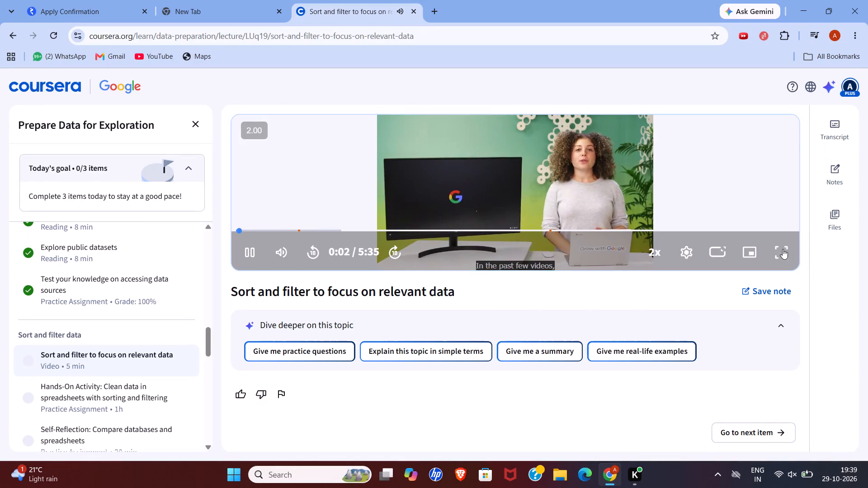
{"action": "left_click", "coordinate": [782, 249]}
{"action": "key", "text": "Escape"}
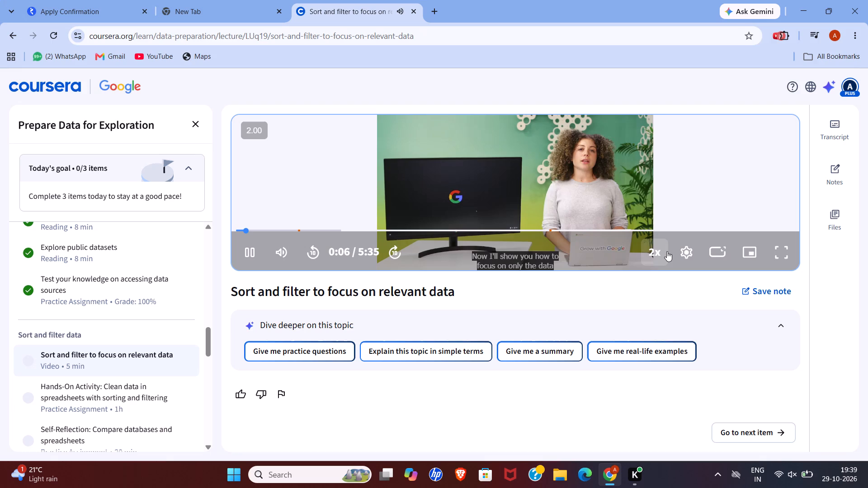
{"action": "left_click", "coordinate": [798, 248]}
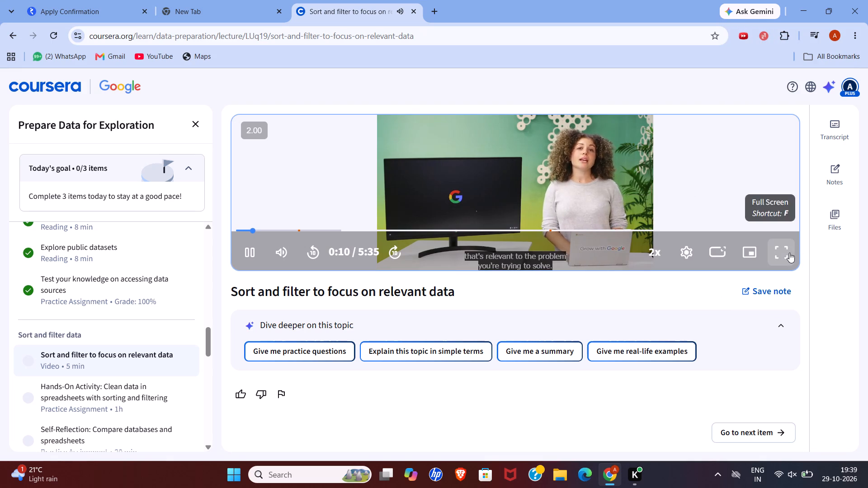
{"action": "left_click", "coordinate": [789, 253]}
{"action": "left_click", "coordinate": [658, 209]}
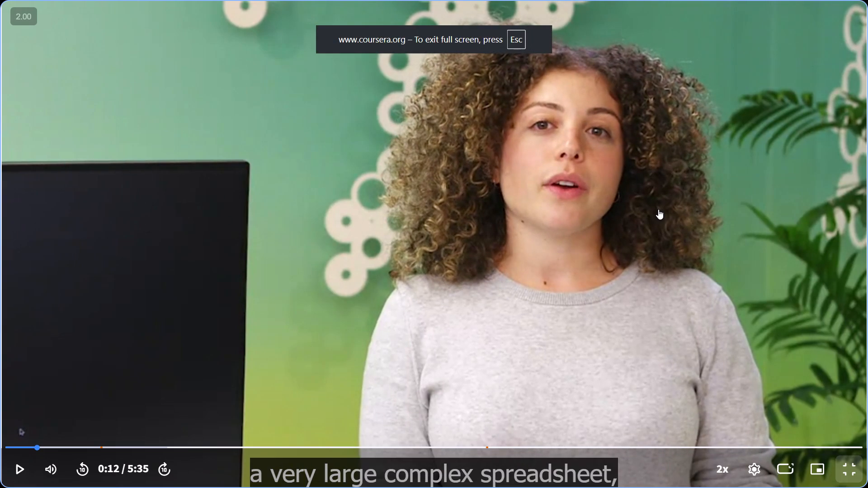
{"action": "key", "text": "Left"}
{"action": "key", "text": "Left"}
{"action": "key", "text": "Left"}
{"action": "key", "text": "Left"}
{"action": "key", "text": "Left"}
{"action": "key", "text": "Left"}
{"action": "key", "text": "Left"}
{"action": "key", "text": "Left"}
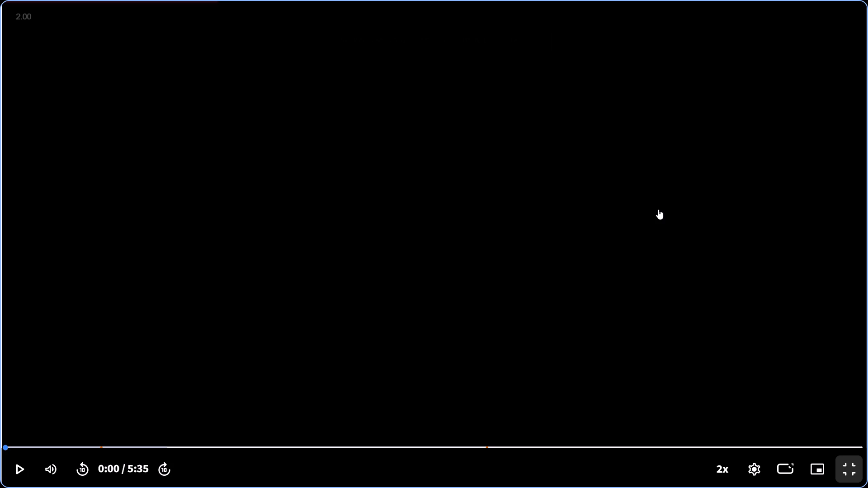
{"action": "key", "text": "space"}
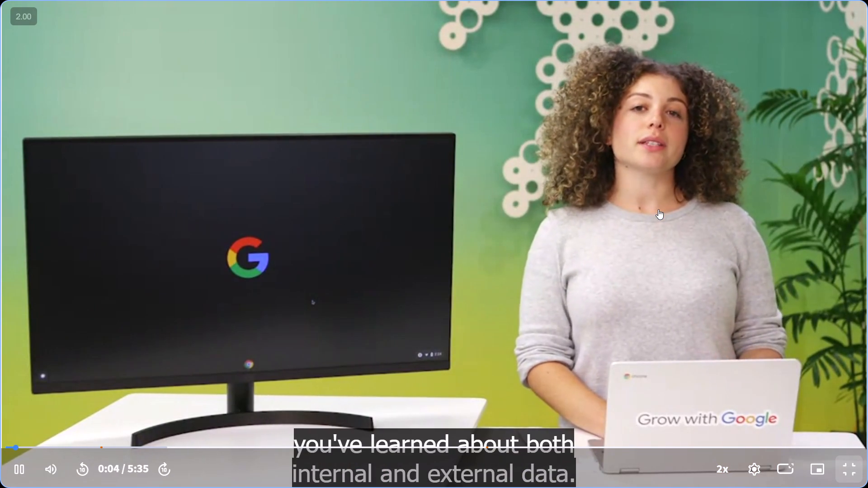
Pause the lecture, leave full screen and connect the Airdopes 101v2 Bluetooth device for audio.
{"action": "left_click", "coordinate": [612, 191]}
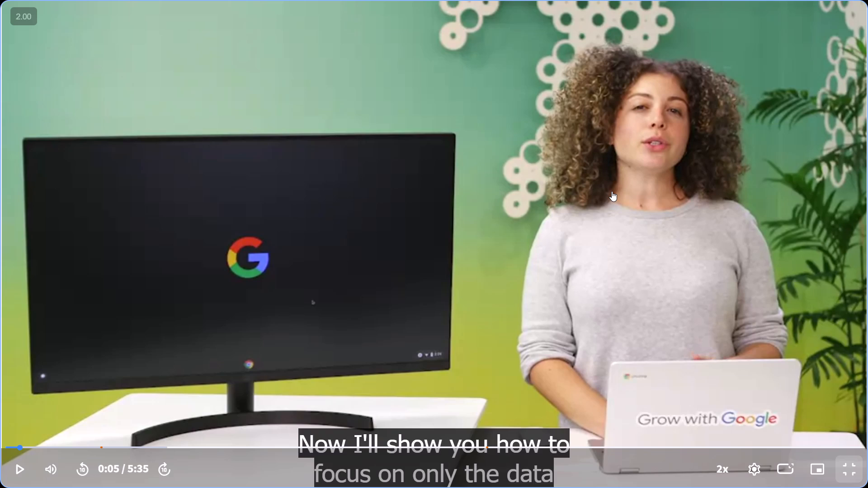
{"action": "key", "text": "Escape"}
{"action": "left_click", "coordinate": [781, 467]}
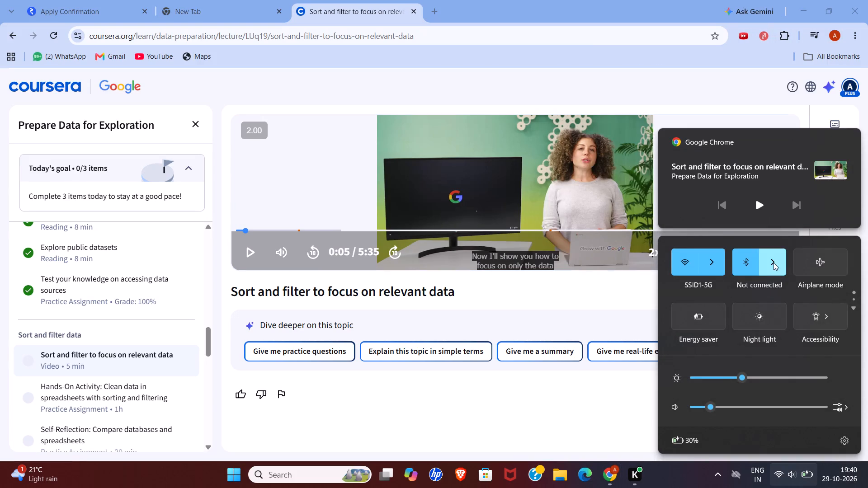
{"action": "left_click", "coordinate": [773, 263]}
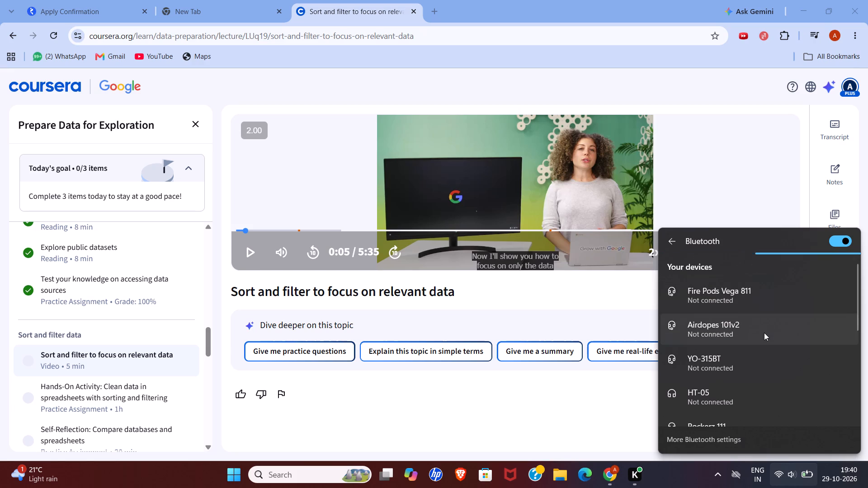
{"action": "left_click", "coordinate": [764, 333]}
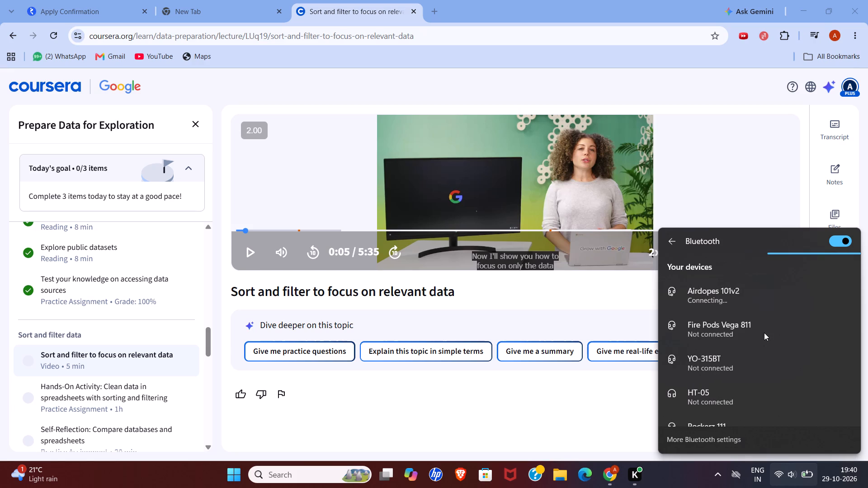
Resume the lecture video in full screen and watch until the Reflect prompt.
{"action": "left_click", "coordinate": [561, 198]}
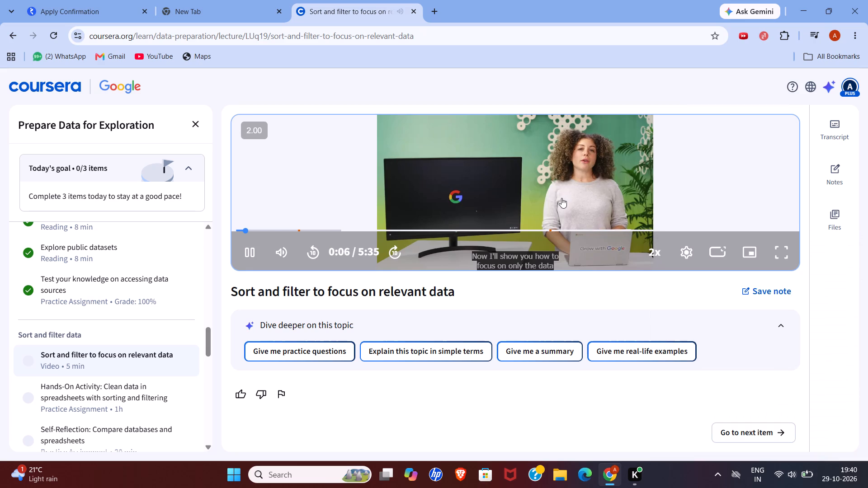
{"action": "left_click", "coordinate": [790, 251]}
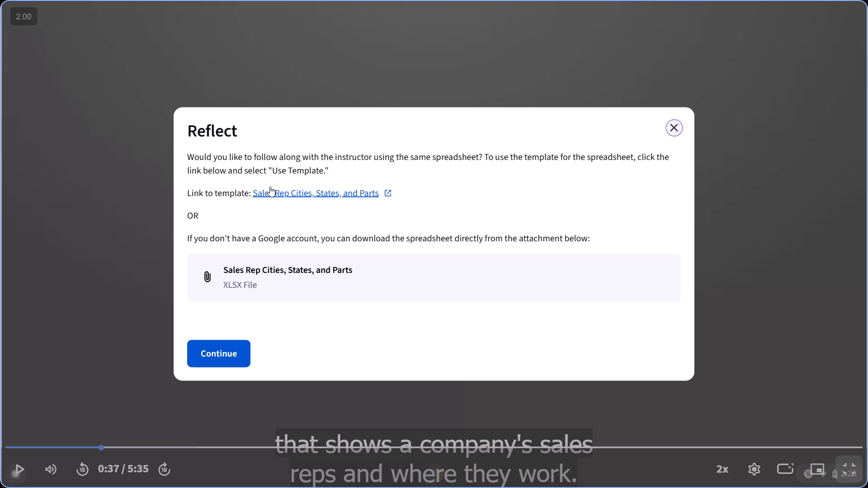
Download the "Sales Rep Cities, States, and Parts" XLSX attachment and open it in Excel.
{"action": "left_click", "coordinate": [297, 273]}
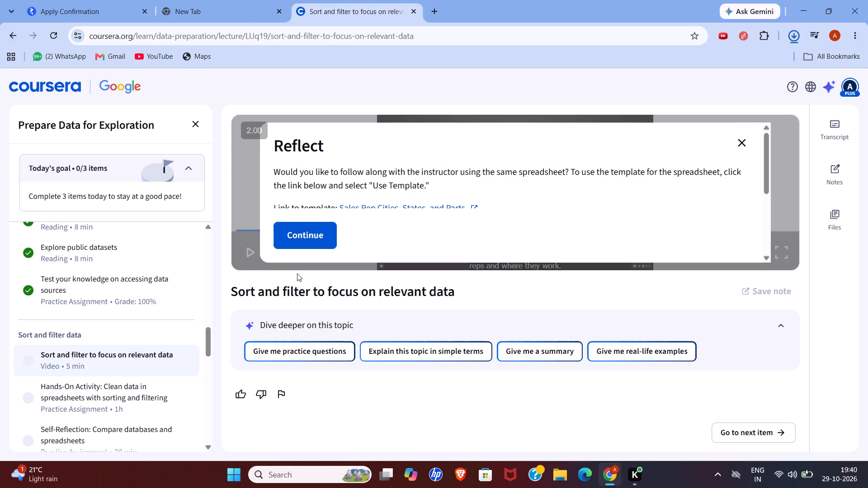
{"action": "double_click", "coordinate": [678, 67]}
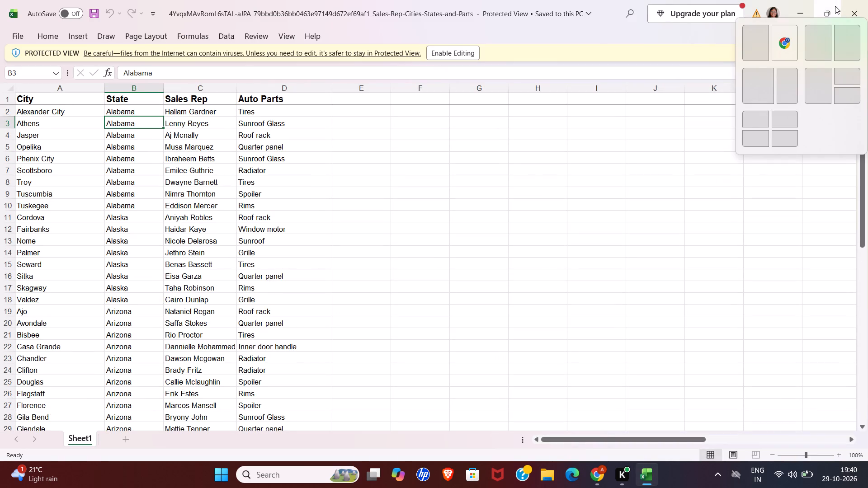
Tile the downloaded spreadsheet side by side with the browser window showing the lecture.
{"action": "left_click", "coordinate": [781, 52]}
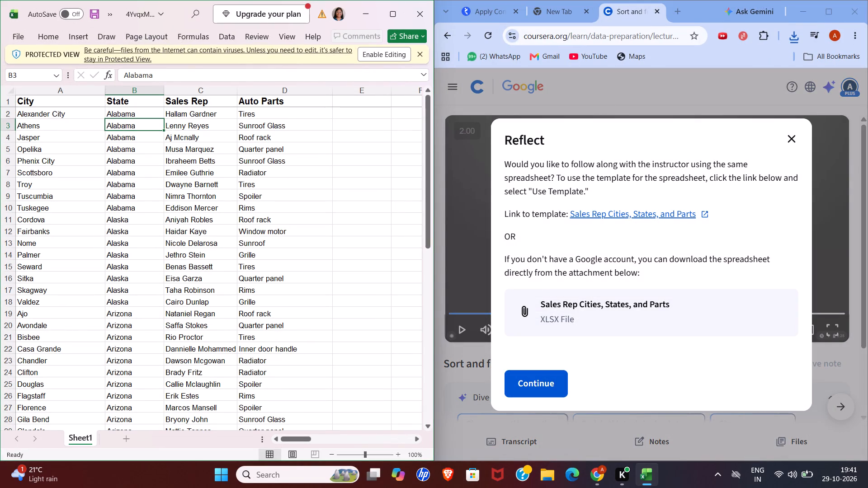
Continue past the Reflect prompt so the lecture video resumes.
{"action": "left_click", "coordinate": [524, 390]}
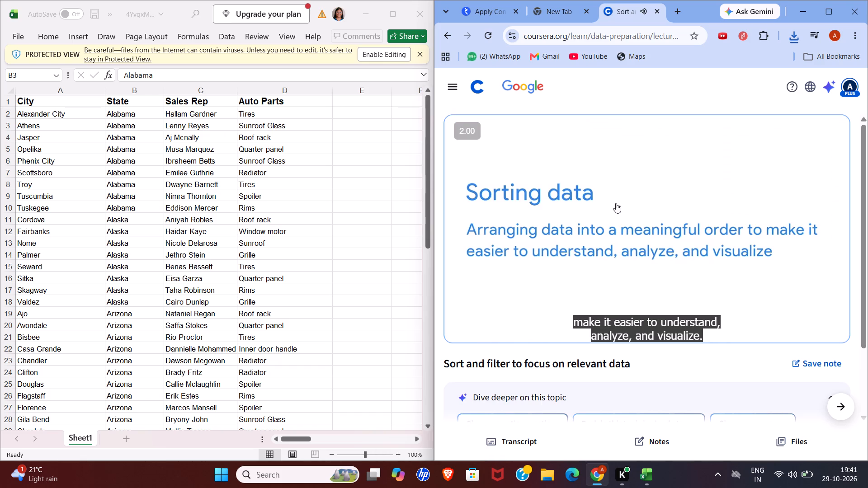
Enable editing for the downloaded workbook and tile its window beside the lecture again.
{"action": "left_click", "coordinate": [389, 55]}
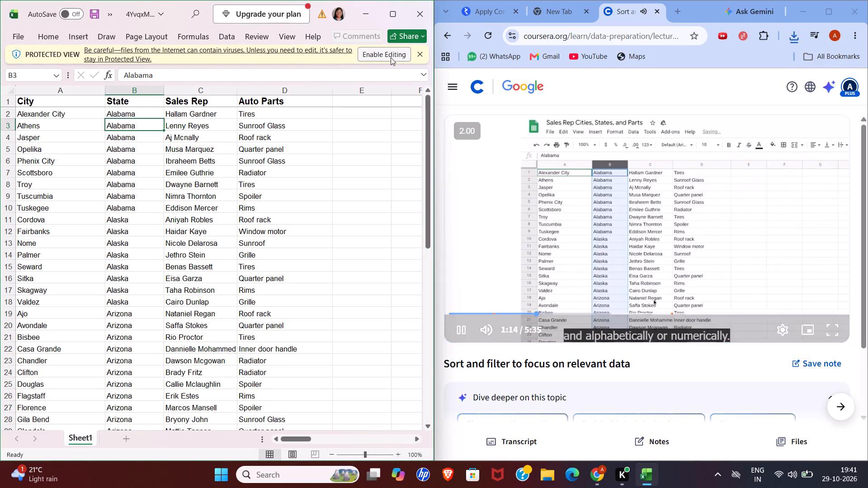
{"action": "left_click", "coordinate": [390, 60]}
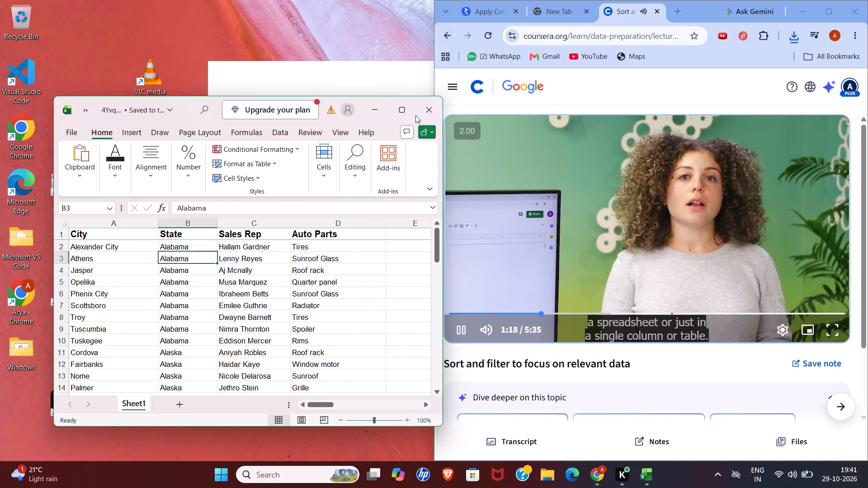
{"action": "left_click", "coordinate": [398, 106]}
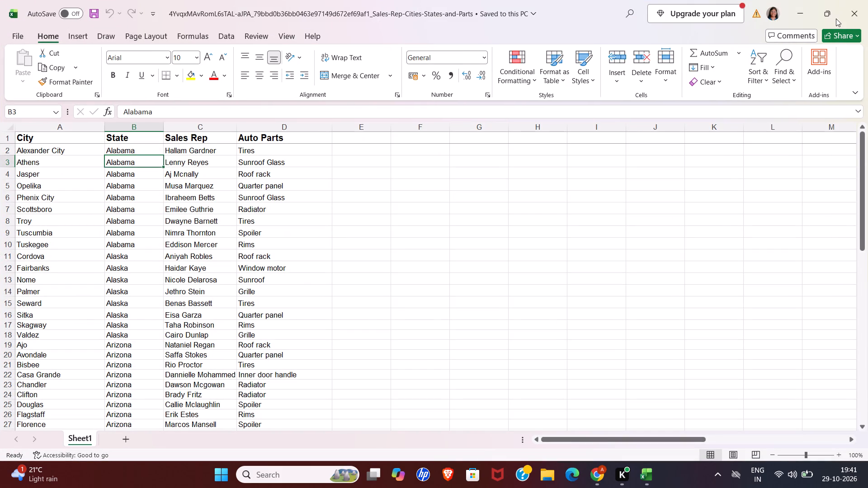
{"action": "left_click", "coordinate": [789, 54]}
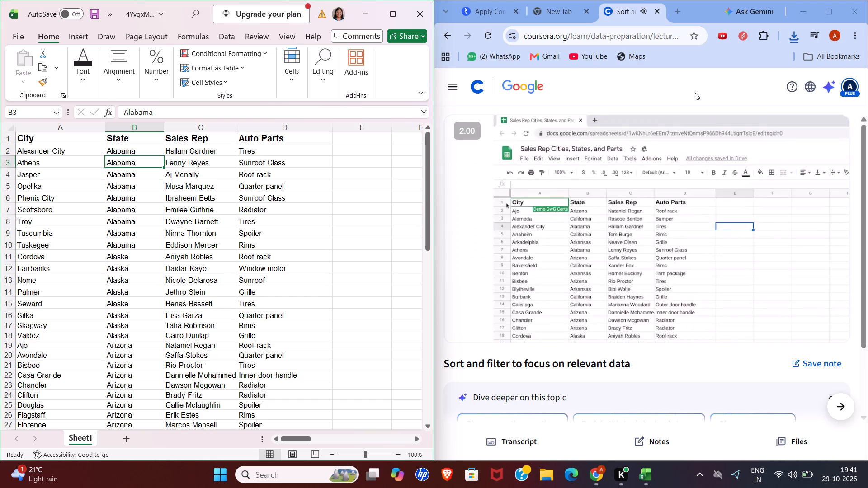
Pause the lecture video at the demonstration of the Freeze option for the header row.
{"action": "left_click", "coordinate": [651, 216]}
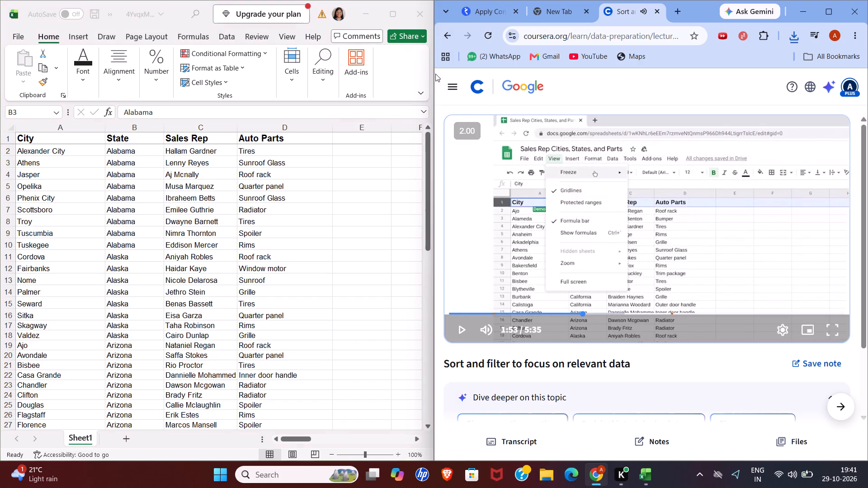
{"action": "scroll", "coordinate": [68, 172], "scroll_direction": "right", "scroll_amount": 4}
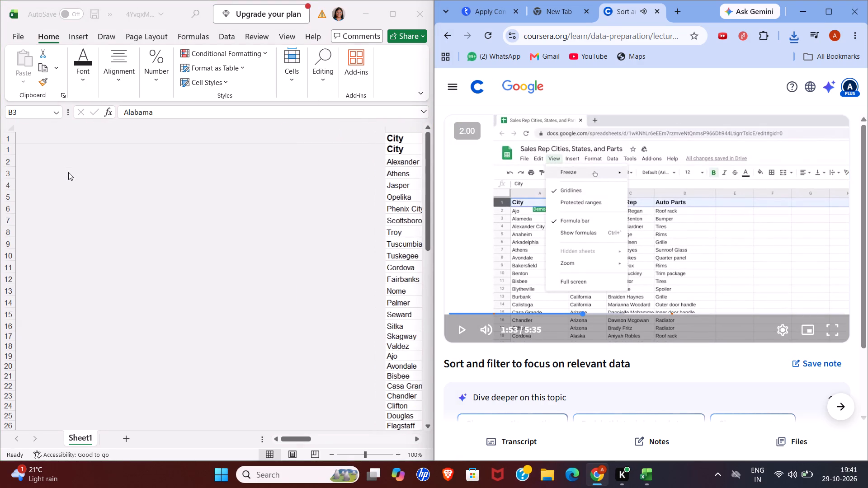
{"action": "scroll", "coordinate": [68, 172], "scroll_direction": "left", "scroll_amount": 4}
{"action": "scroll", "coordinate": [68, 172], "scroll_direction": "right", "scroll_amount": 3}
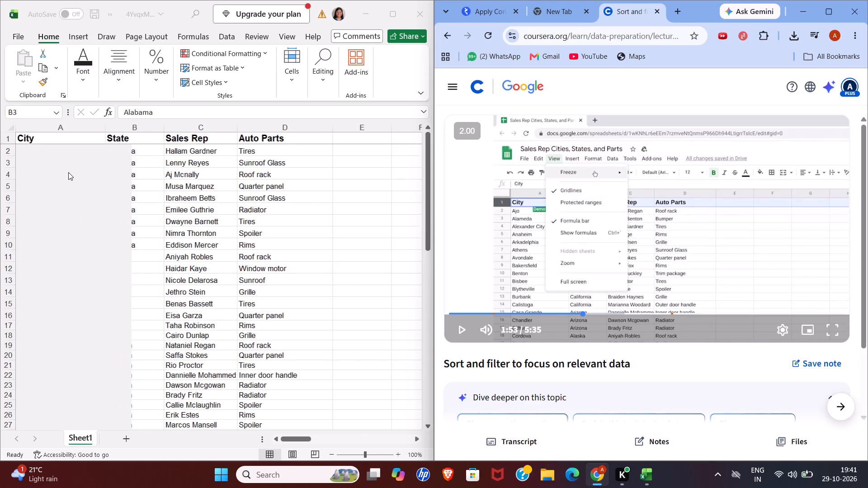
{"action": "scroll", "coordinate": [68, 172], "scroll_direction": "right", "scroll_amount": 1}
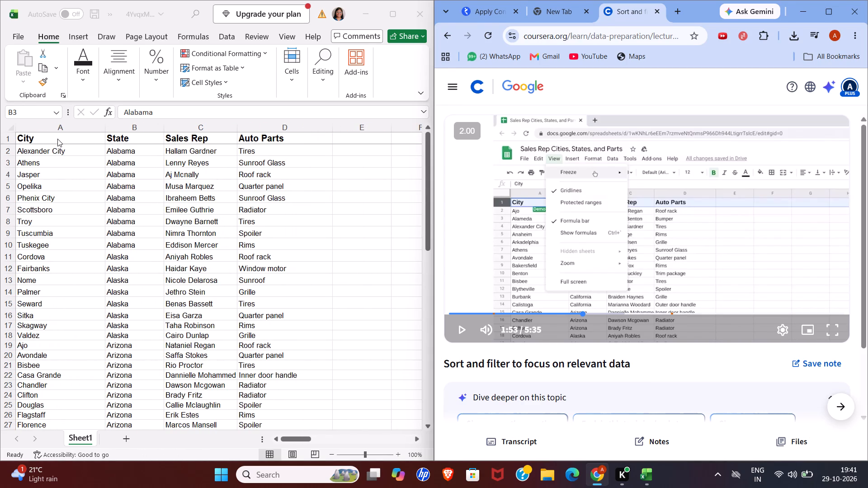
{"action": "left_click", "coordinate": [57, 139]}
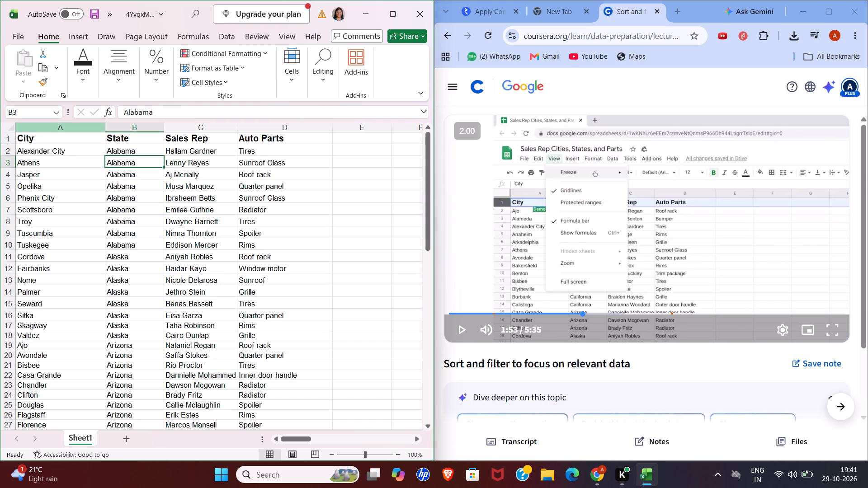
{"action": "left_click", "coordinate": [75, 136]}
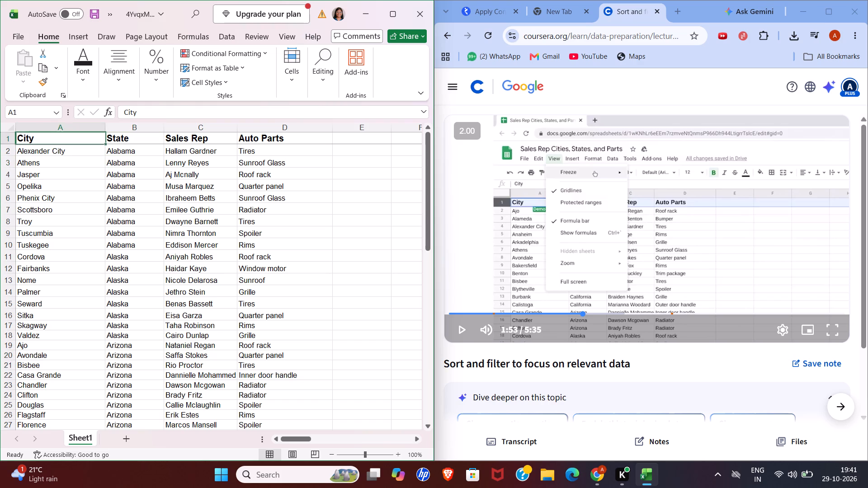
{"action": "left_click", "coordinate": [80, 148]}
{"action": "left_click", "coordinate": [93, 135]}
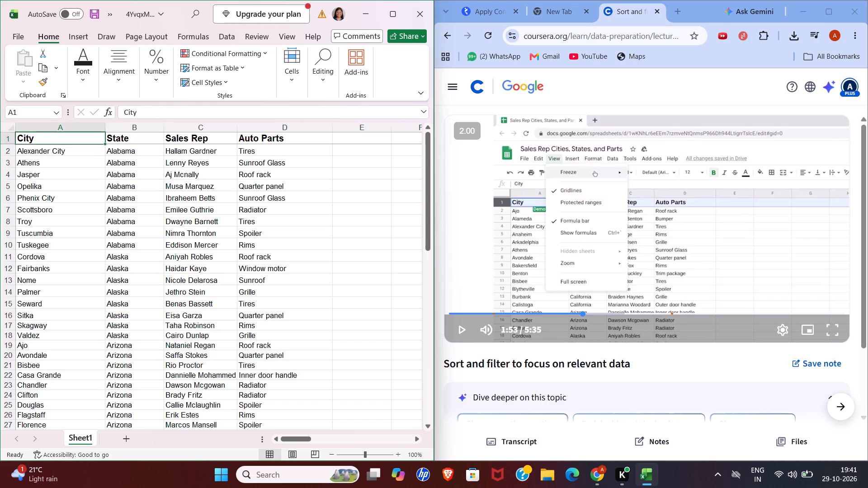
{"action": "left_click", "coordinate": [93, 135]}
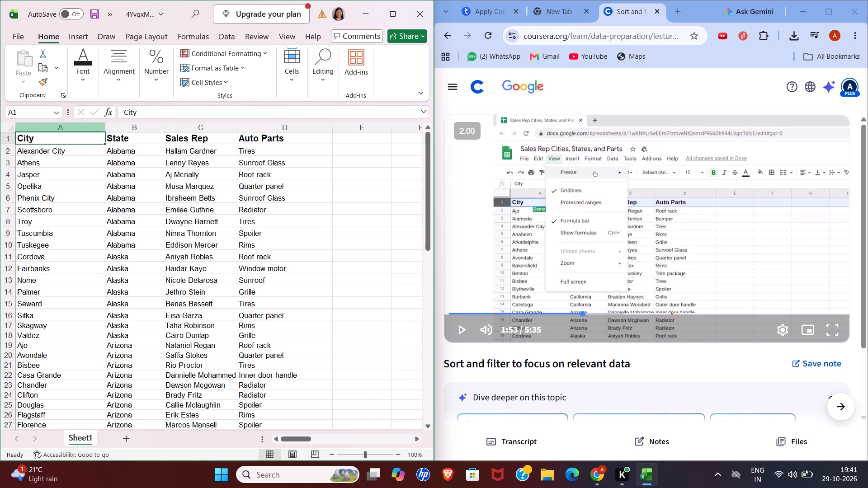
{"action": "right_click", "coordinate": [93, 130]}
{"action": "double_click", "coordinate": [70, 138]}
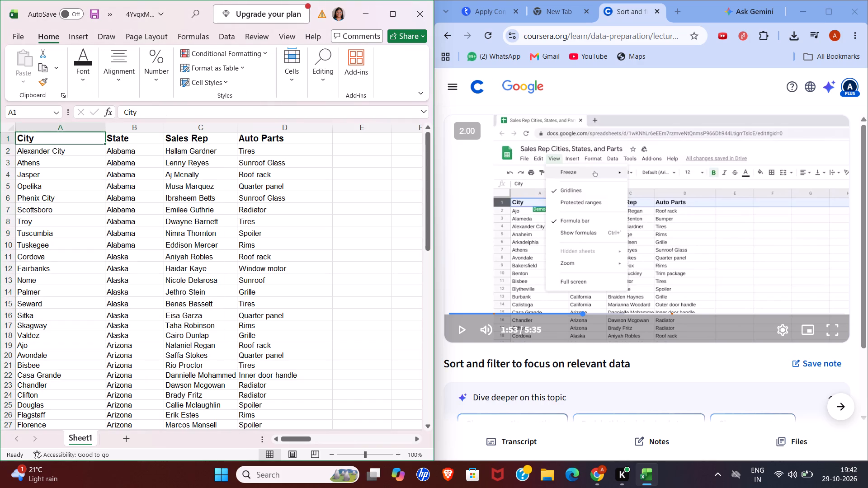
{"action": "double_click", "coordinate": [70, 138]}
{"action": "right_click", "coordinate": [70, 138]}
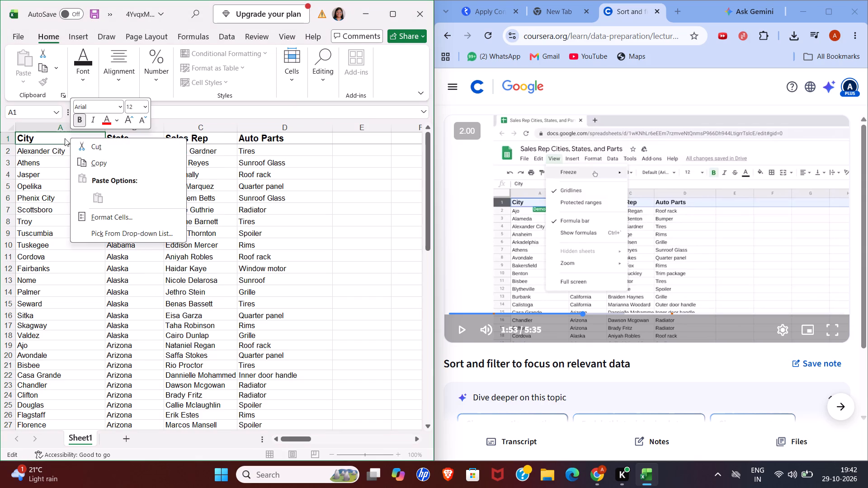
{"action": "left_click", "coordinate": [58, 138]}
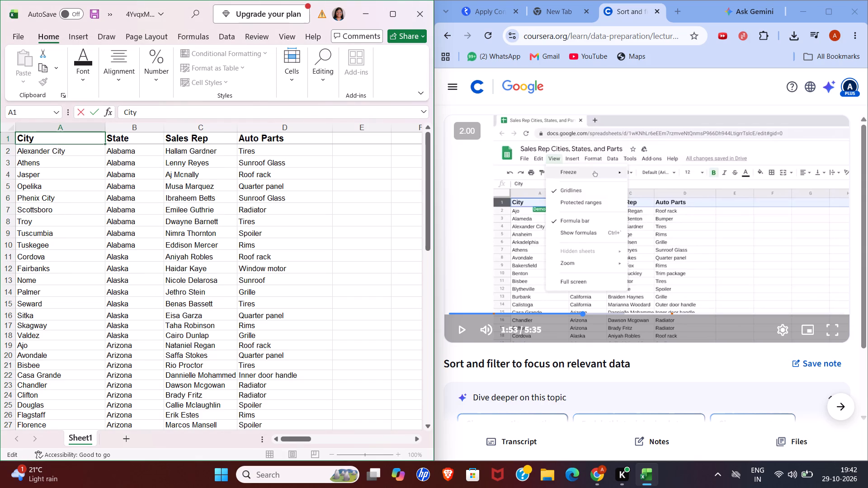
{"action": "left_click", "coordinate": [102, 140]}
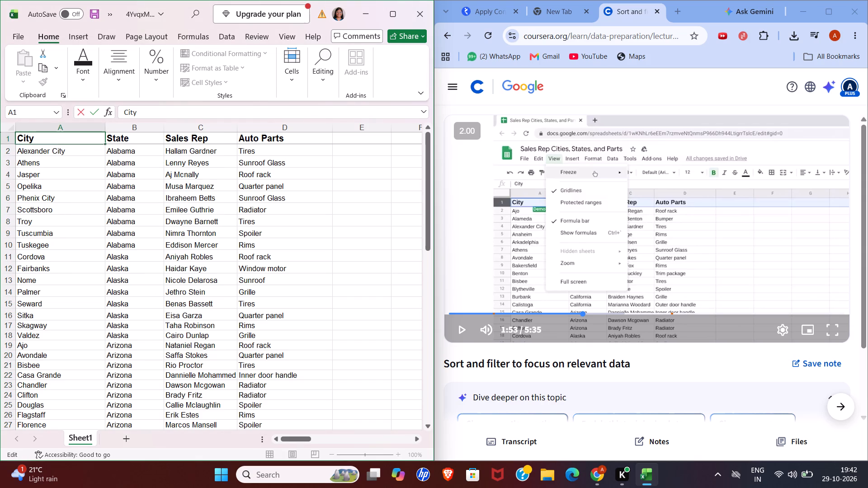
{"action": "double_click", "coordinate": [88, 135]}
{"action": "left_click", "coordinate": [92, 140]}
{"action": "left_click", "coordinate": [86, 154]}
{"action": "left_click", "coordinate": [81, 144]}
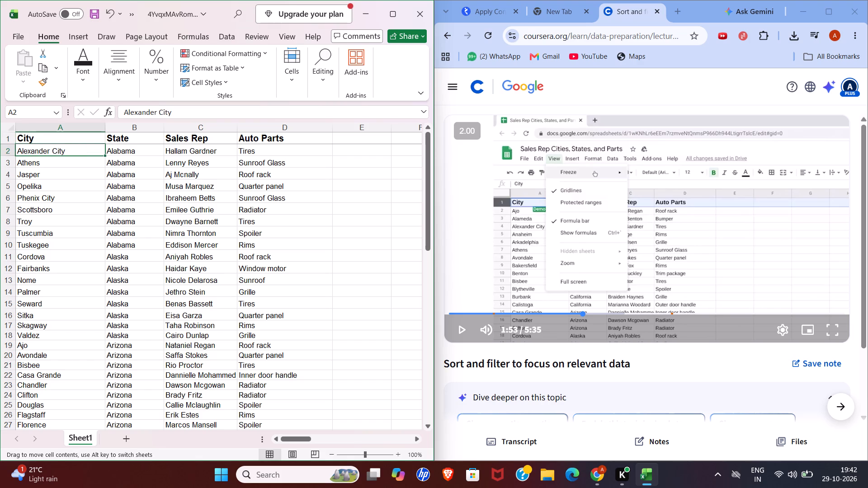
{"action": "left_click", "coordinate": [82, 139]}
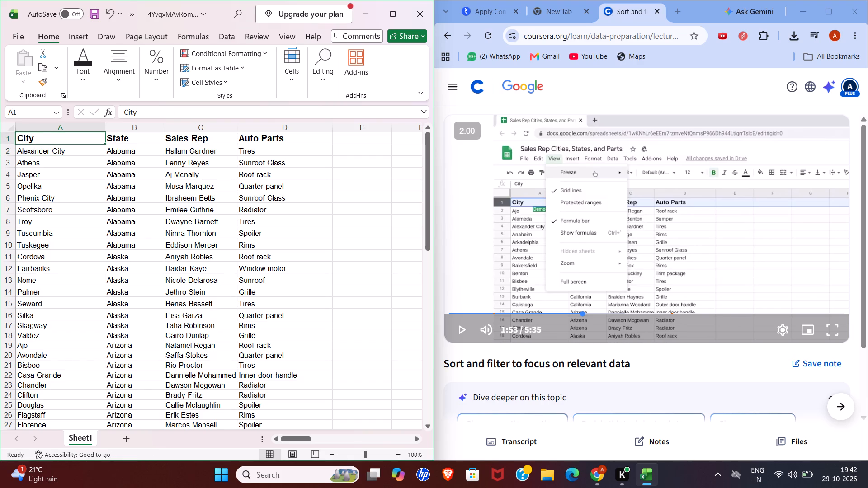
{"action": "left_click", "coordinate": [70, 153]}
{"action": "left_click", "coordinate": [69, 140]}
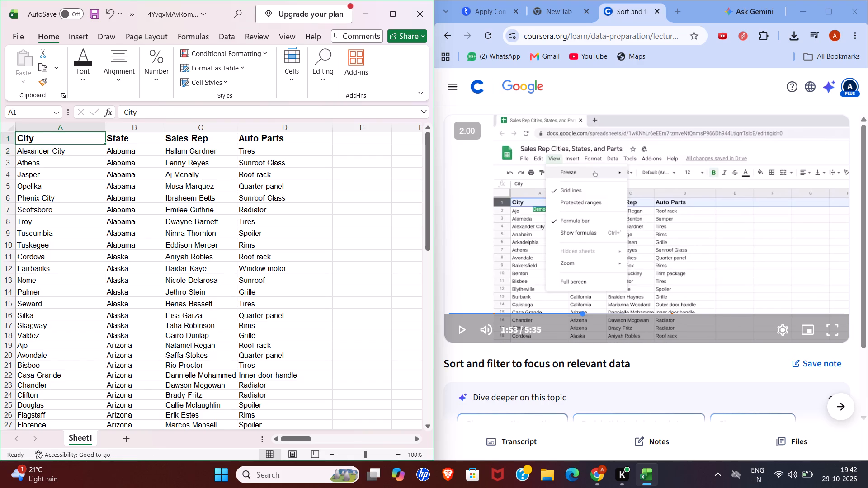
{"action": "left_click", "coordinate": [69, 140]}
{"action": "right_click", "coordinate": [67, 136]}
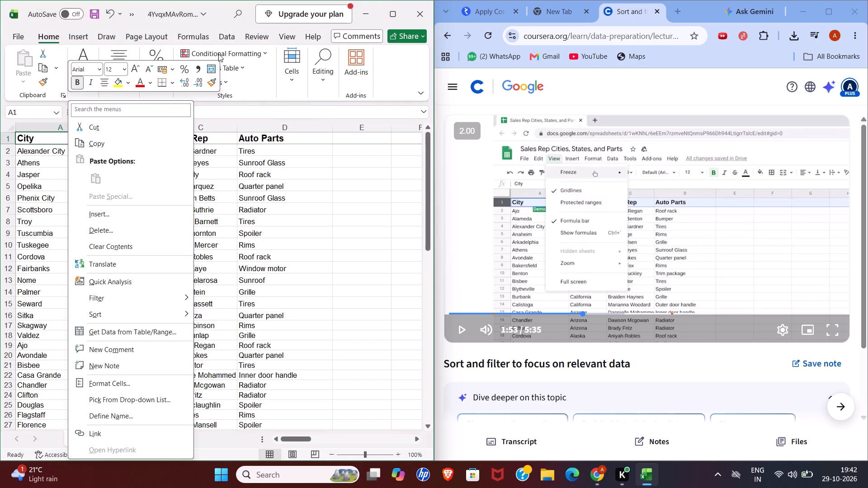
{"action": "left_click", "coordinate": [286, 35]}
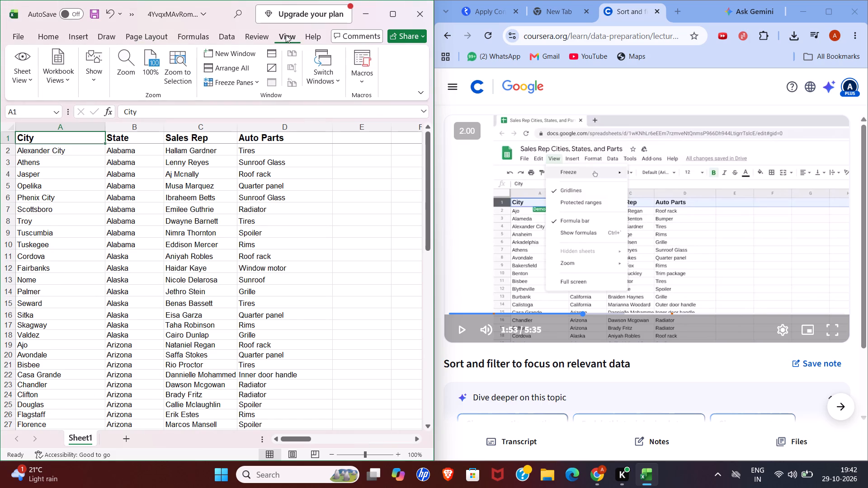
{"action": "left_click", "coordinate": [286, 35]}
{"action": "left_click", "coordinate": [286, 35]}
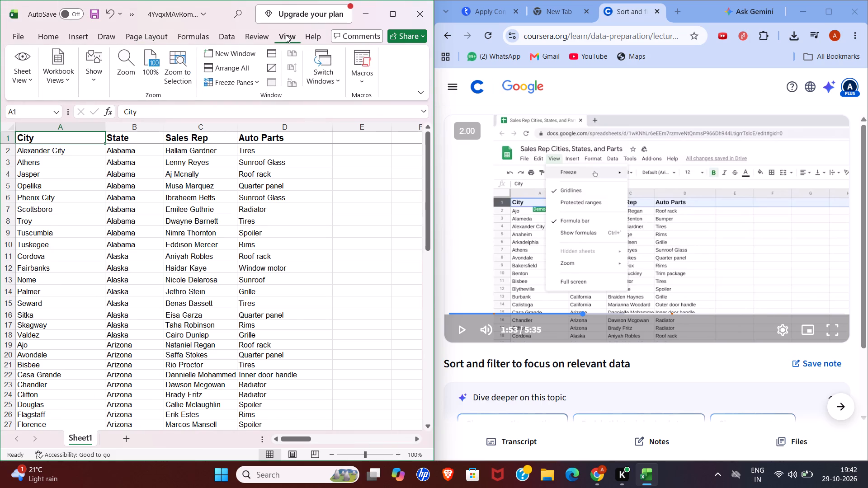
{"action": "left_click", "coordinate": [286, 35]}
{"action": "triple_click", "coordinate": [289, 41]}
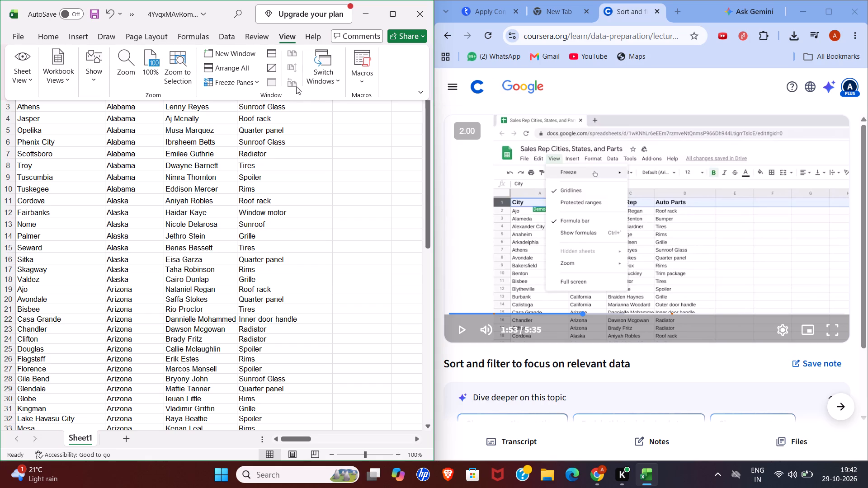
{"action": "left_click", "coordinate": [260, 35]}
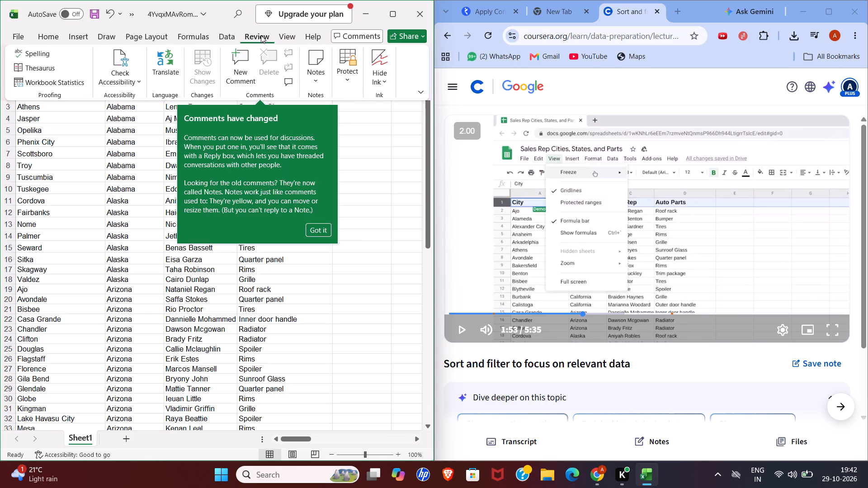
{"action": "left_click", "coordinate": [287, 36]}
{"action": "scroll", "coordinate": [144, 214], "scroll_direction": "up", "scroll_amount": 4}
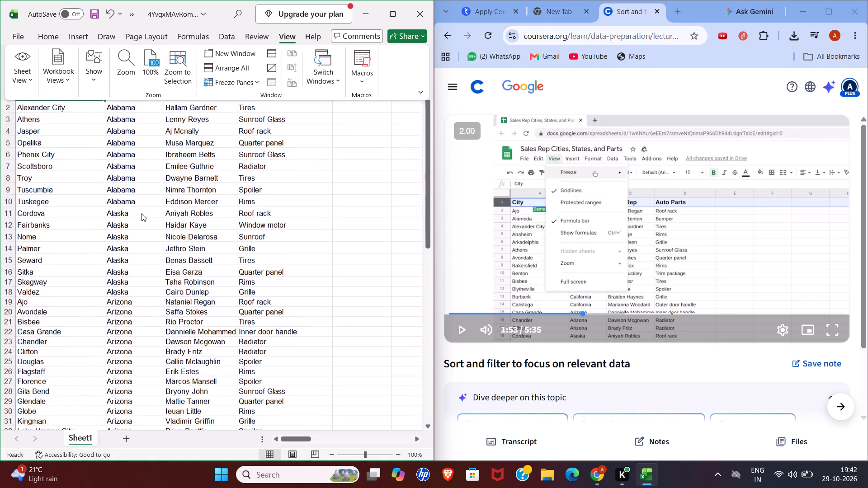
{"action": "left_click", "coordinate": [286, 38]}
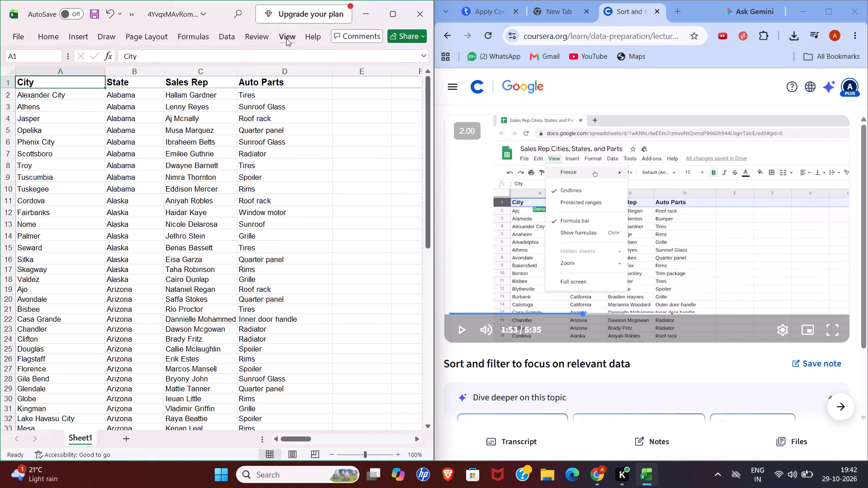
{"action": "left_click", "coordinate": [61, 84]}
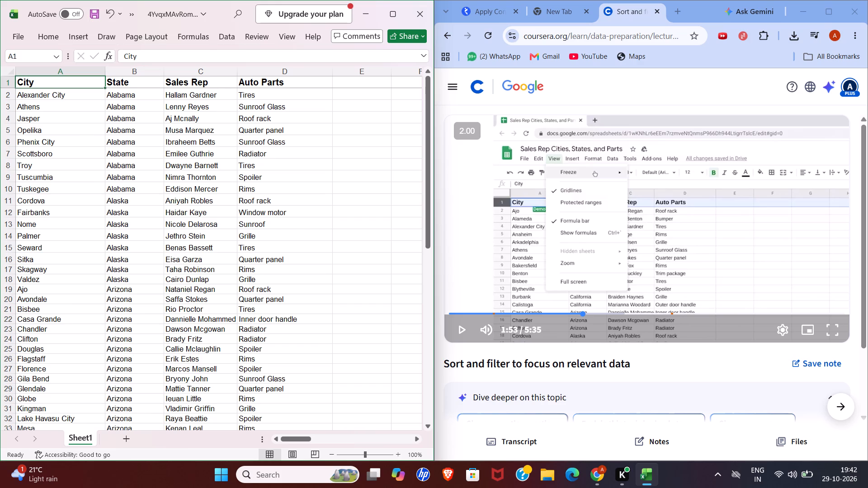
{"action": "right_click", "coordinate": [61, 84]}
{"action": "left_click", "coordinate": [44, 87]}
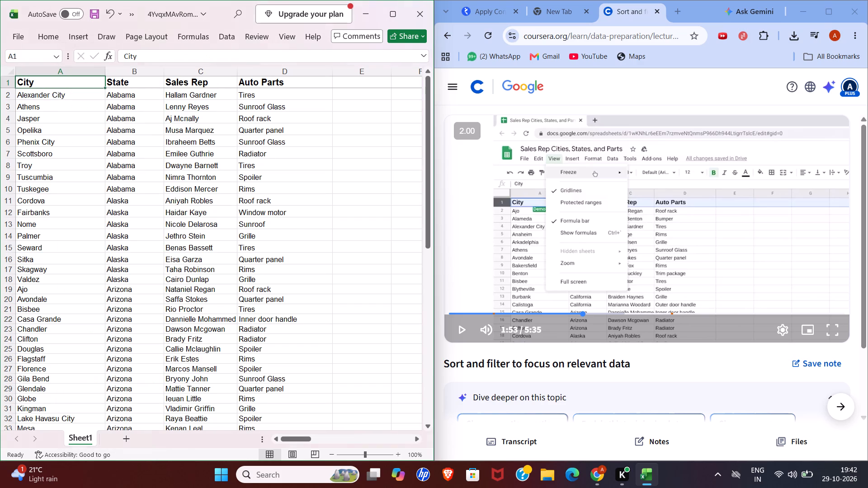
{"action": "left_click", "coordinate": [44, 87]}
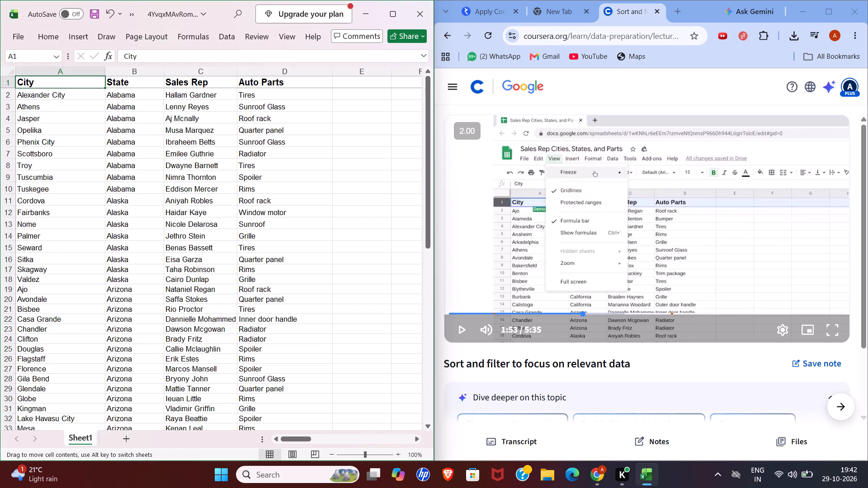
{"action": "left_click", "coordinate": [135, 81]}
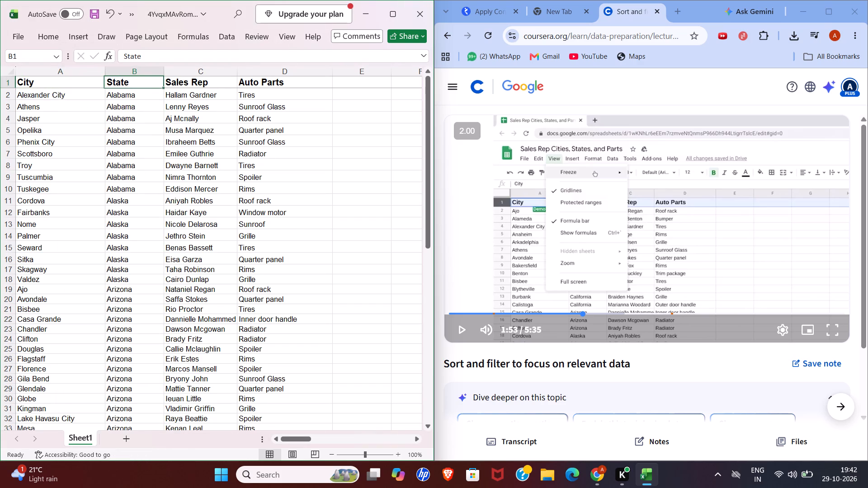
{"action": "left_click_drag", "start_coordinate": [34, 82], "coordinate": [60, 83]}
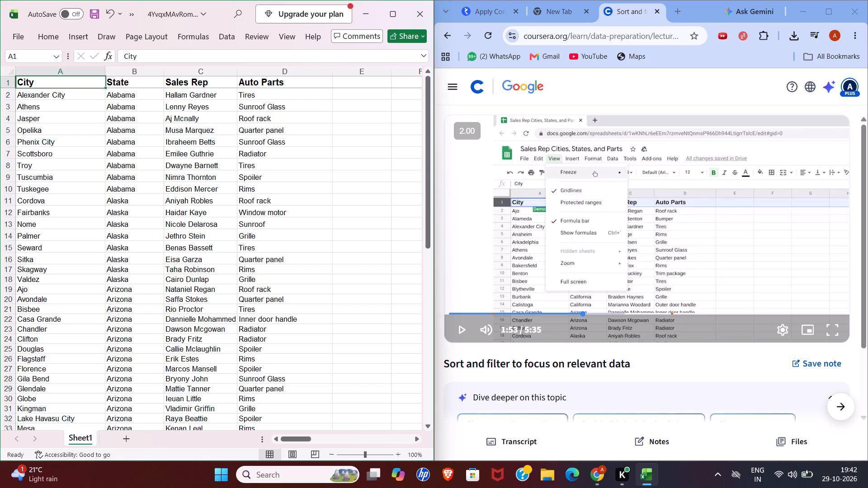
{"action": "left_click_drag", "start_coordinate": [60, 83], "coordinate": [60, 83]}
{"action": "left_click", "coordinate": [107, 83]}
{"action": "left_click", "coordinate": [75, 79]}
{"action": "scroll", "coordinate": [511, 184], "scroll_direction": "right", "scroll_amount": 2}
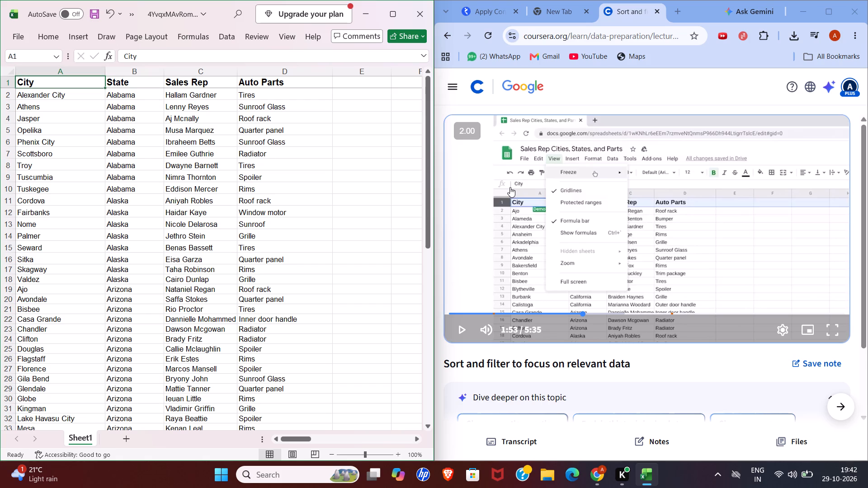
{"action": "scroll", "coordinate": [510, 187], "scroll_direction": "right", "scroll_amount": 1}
Replay the lecture's instruction on freezing one row from the View menu and pause the video there.
{"action": "key", "text": "Left"}
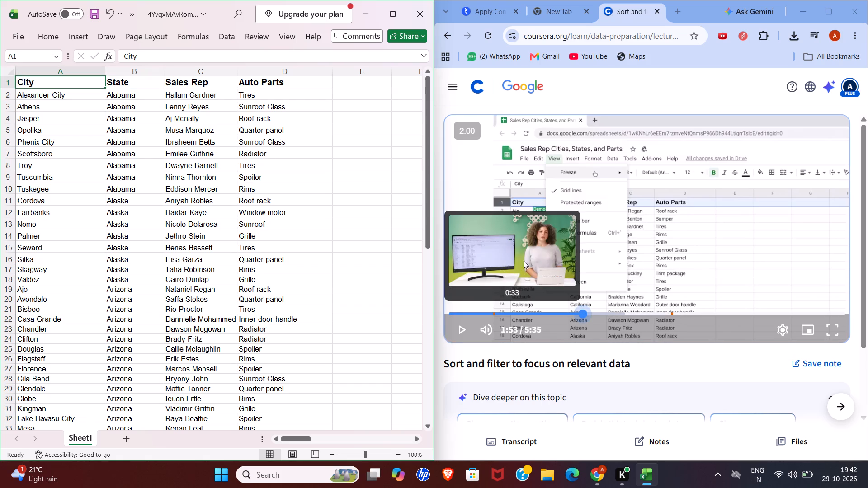
{"action": "left_click", "coordinate": [537, 265]}
{"action": "left_click", "coordinate": [742, 191]}
{"action": "key", "text": "Left"}
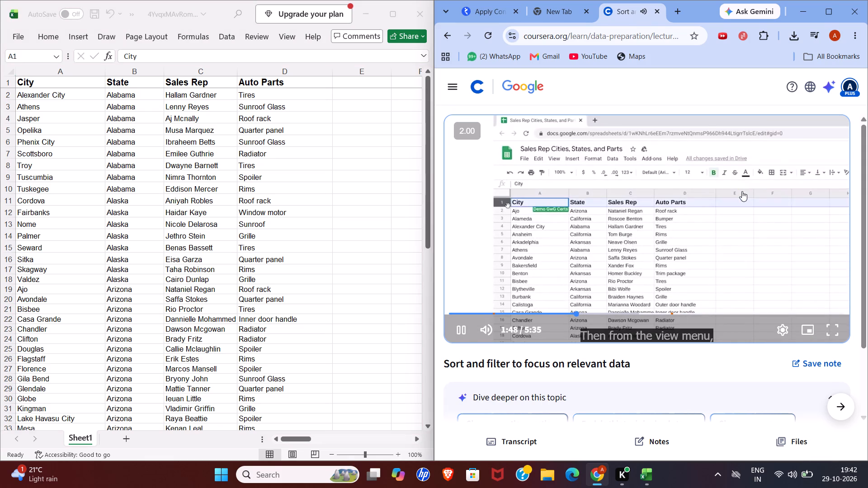
{"action": "left_click", "coordinate": [710, 190]}
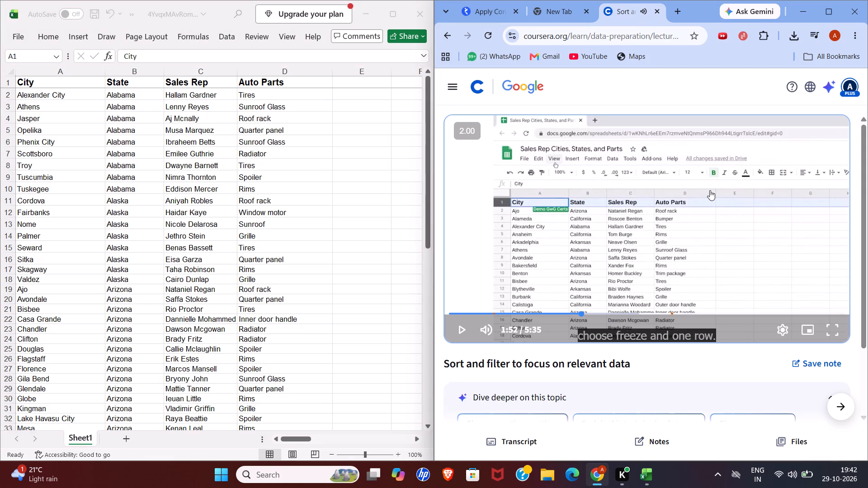
Select the entire header row, row 1, in the practice worksheet.
{"action": "left_click", "coordinate": [10, 81]}
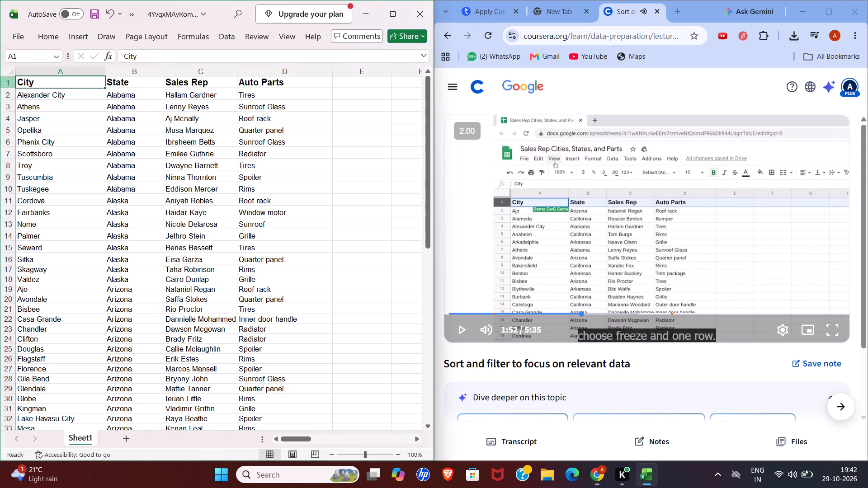
{"action": "left_click", "coordinate": [5, 81]}
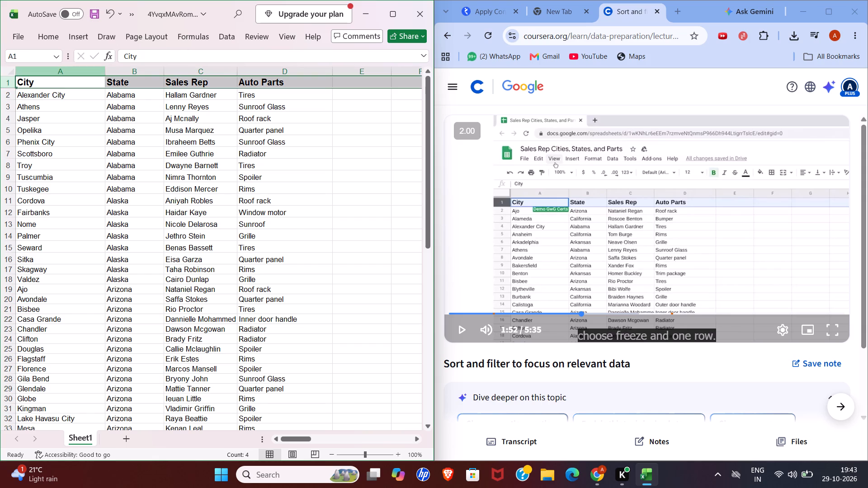
{"action": "left_click", "coordinate": [273, 33]}
{"action": "left_click", "coordinate": [294, 38]}
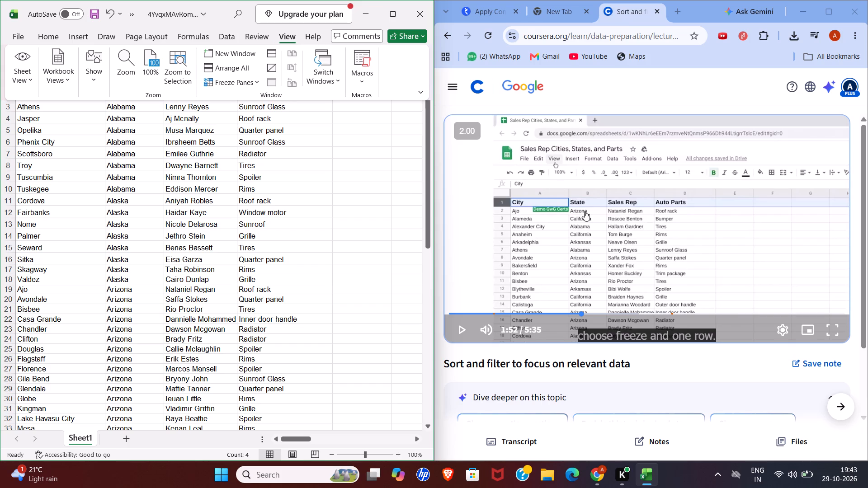
Play the lecture through the part where the header row is locked in place, and pause it.
{"action": "left_click", "coordinate": [616, 273]}
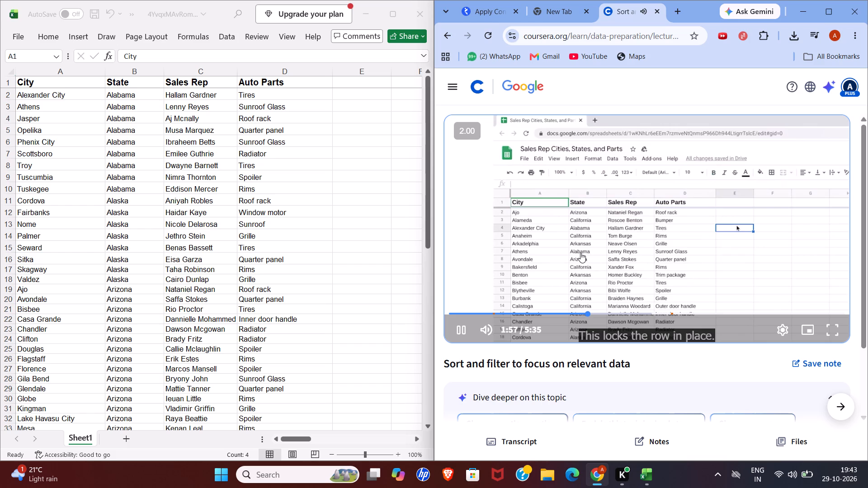
{"action": "left_click", "coordinate": [580, 253]}
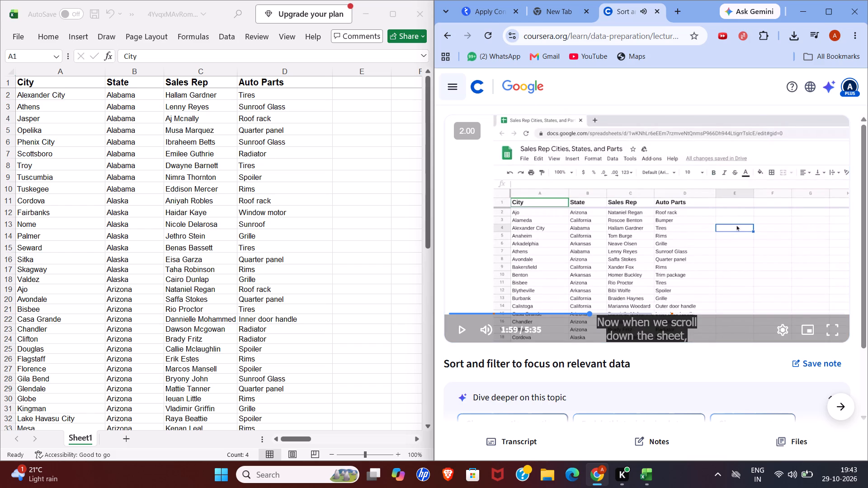
Freeze the top row of the practice worksheet.
{"action": "left_click", "coordinate": [290, 35]}
{"action": "double_click", "coordinate": [290, 35]}
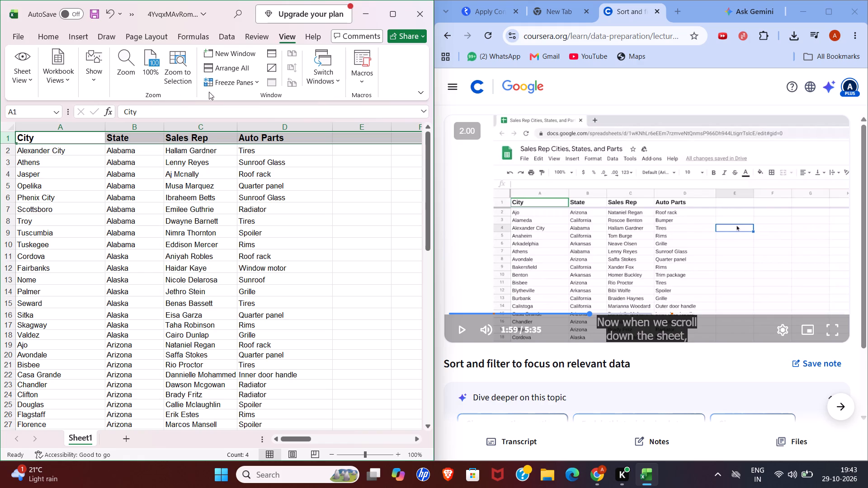
{"action": "left_click", "coordinate": [234, 86]}
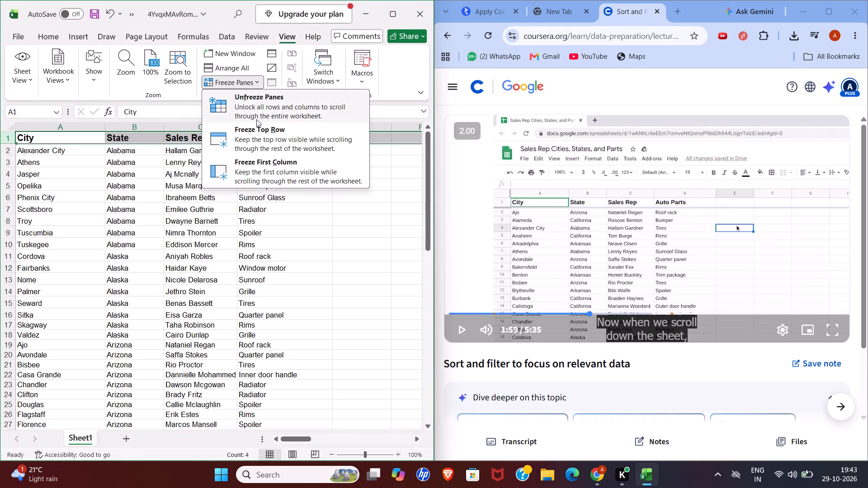
{"action": "left_click", "coordinate": [264, 134]}
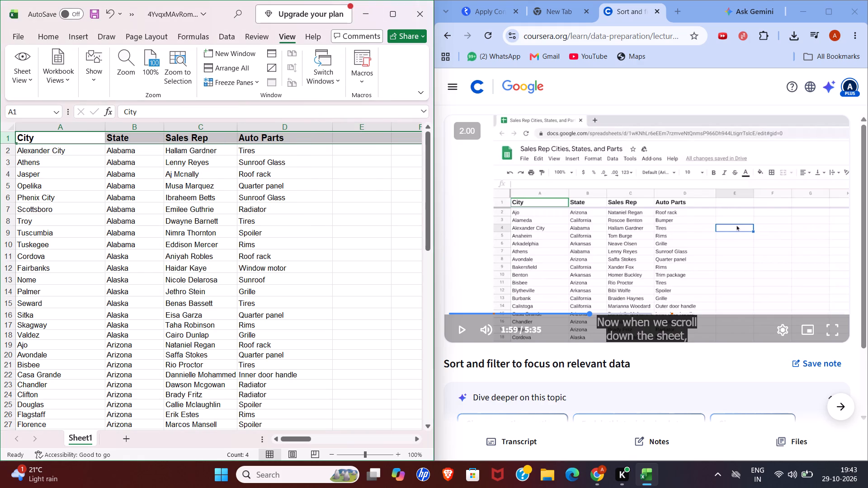
Play the lecture up to the introduction of sorting the entire spreadsheet, and pause it.
{"action": "left_click", "coordinate": [593, 245]}
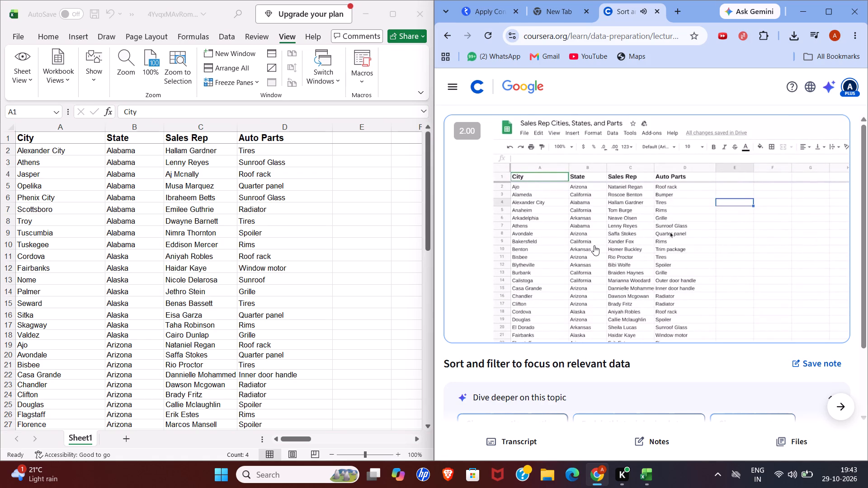
{"action": "left_click", "coordinate": [594, 245]}
Check the frozen header row against the lower rows of the practice worksheet.
{"action": "scroll", "coordinate": [315, 288], "scroll_direction": "down", "scroll_amount": 2}
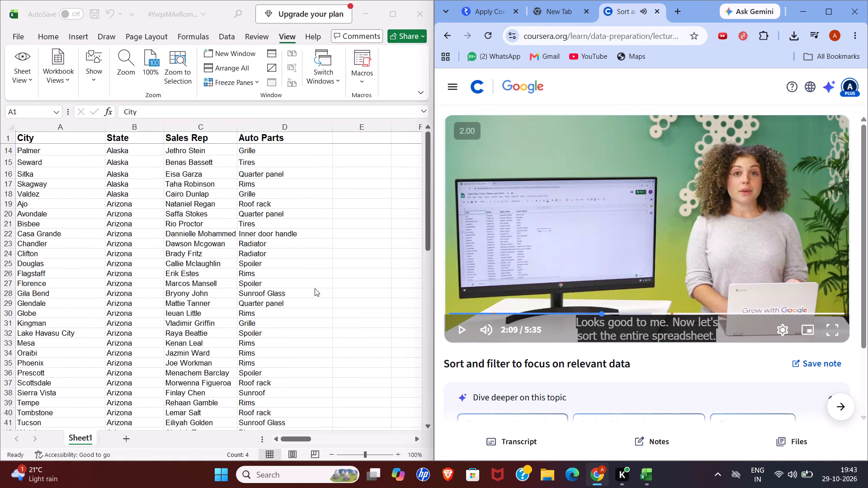
{"action": "scroll", "coordinate": [315, 288], "scroll_direction": "up", "scroll_amount": 5}
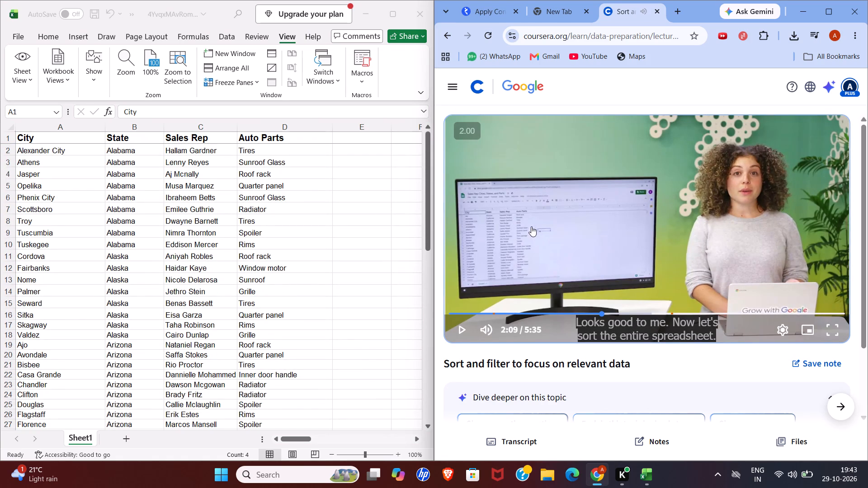
Play the lecture's part on sorting the sheet from the column drop-down arrow, replay it, and pause at that instruction.
{"action": "left_click", "coordinate": [528, 234]}
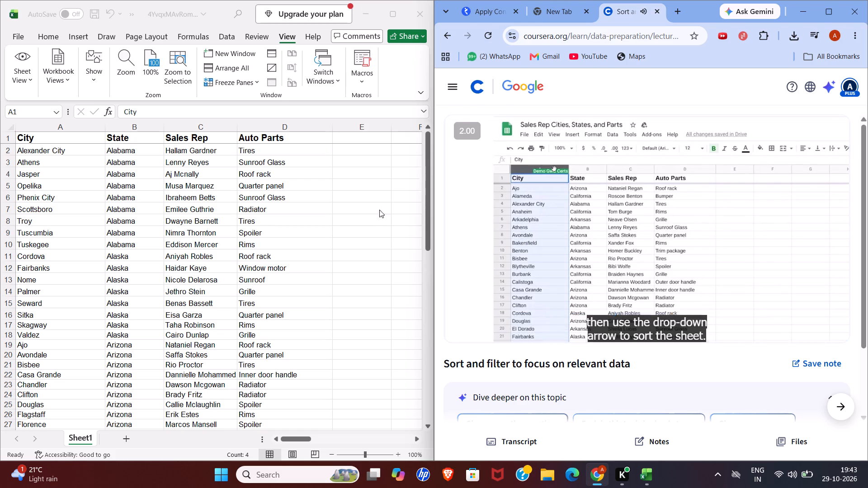
{"action": "left_click", "coordinate": [69, 127]}
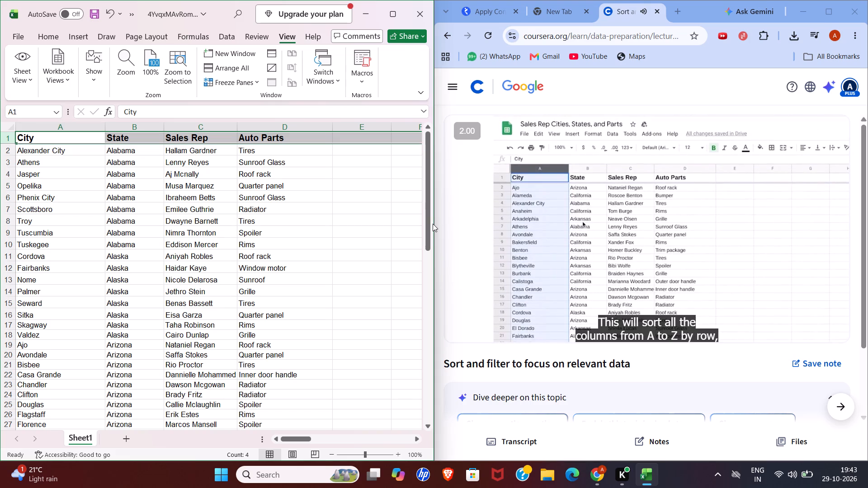
{"action": "left_click", "coordinate": [586, 235]}
{"action": "key", "text": "Left"}
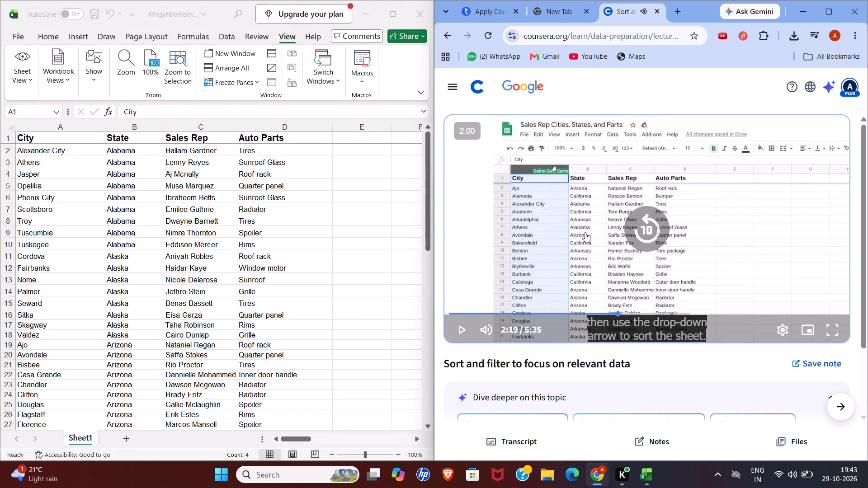
{"action": "key", "text": "space"}
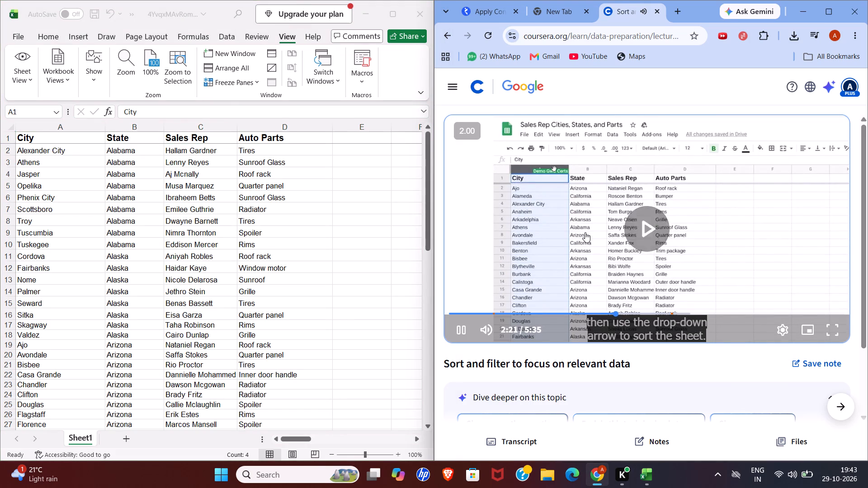
{"action": "key", "text": "space"}
{"action": "key", "text": "Left"}
{"action": "key", "text": "space"}
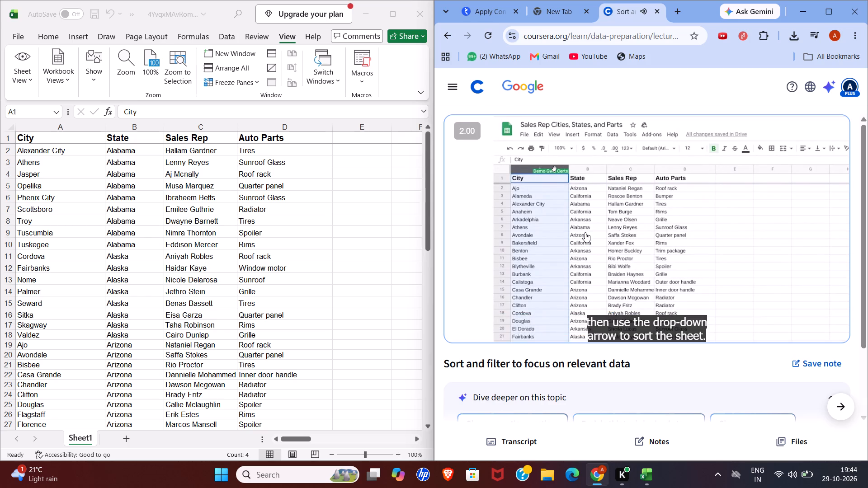
{"action": "key", "text": "space"}
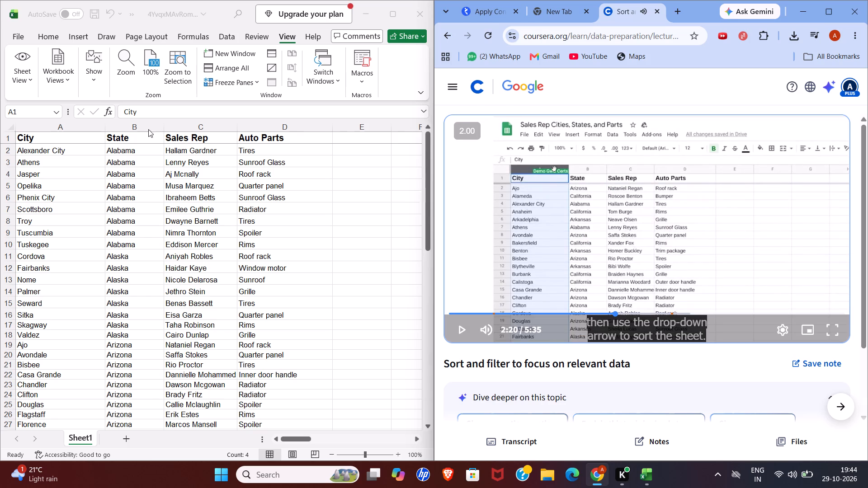
Look for a sort option among the commands offered for the City column of the practice worksheet.
{"action": "right_click", "coordinate": [85, 127]}
{"action": "right_click", "coordinate": [85, 127]}
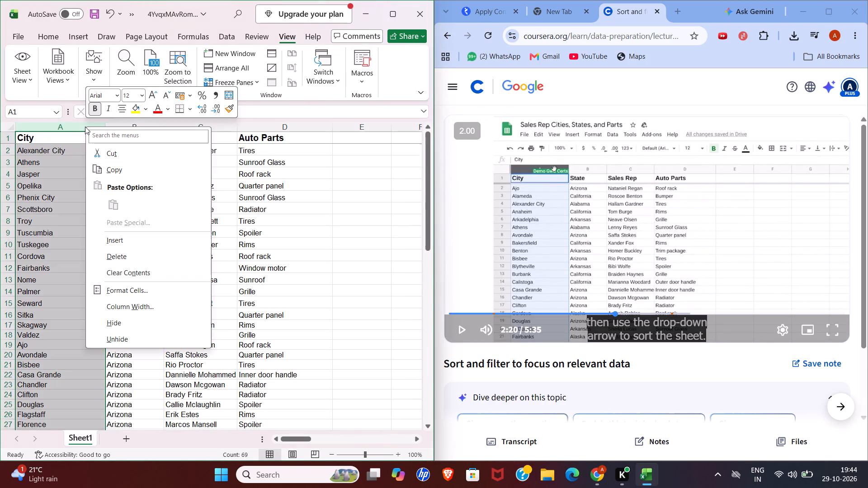
{"action": "left_click", "coordinate": [57, 126]}
{"action": "right_click", "coordinate": [59, 127]}
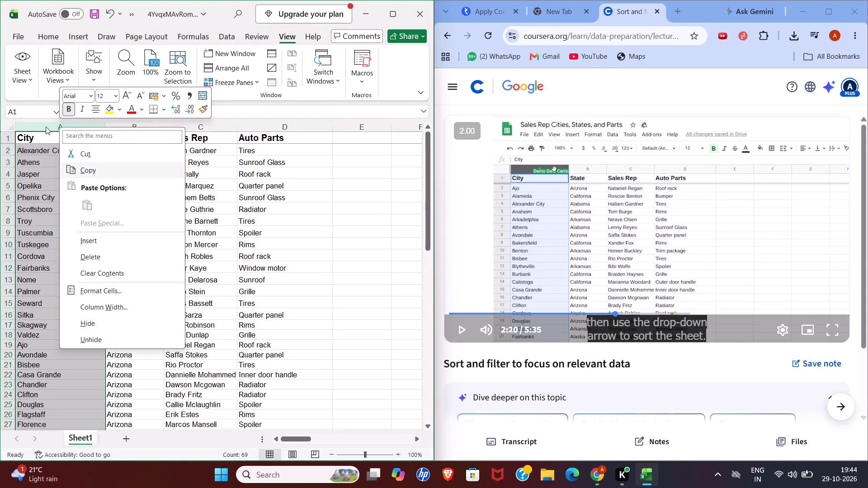
{"action": "double_click", "coordinate": [46, 127]}
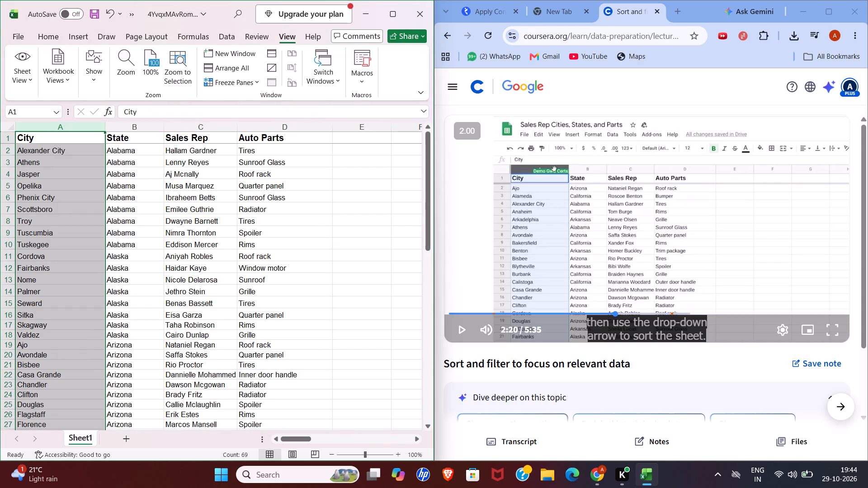
Play the lecture on to the instruction to select A to Z, and pause it.
{"action": "left_click", "coordinate": [541, 286]}
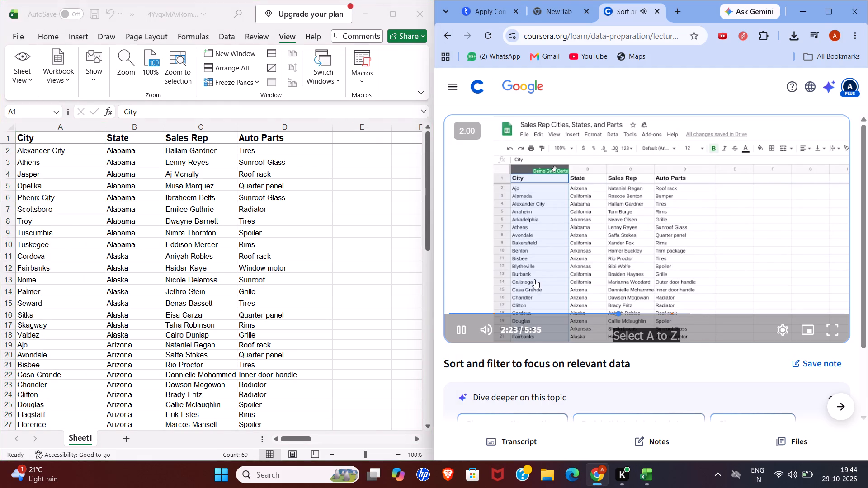
{"action": "left_click", "coordinate": [534, 279]}
Select the City column in the practice worksheet and look for a sort option on its column header.
{"action": "left_click", "coordinate": [60, 127]}
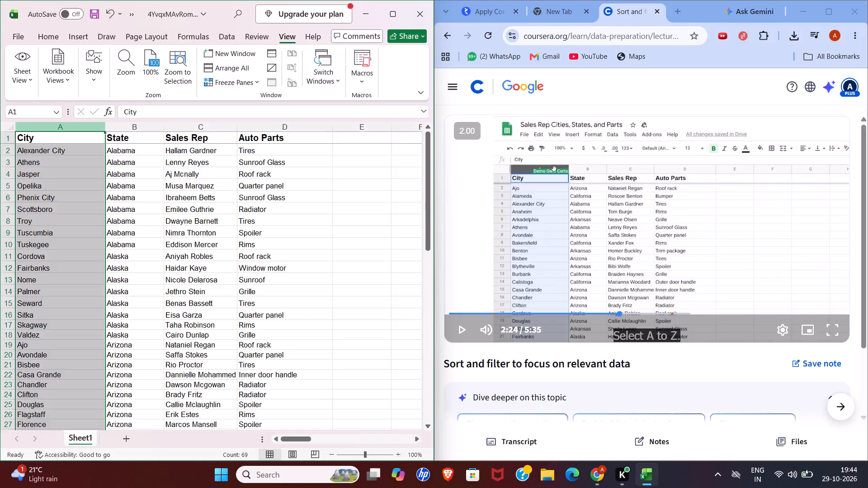
{"action": "left_click_drag", "start_coordinate": [95, 128], "coordinate": [95, 139]}
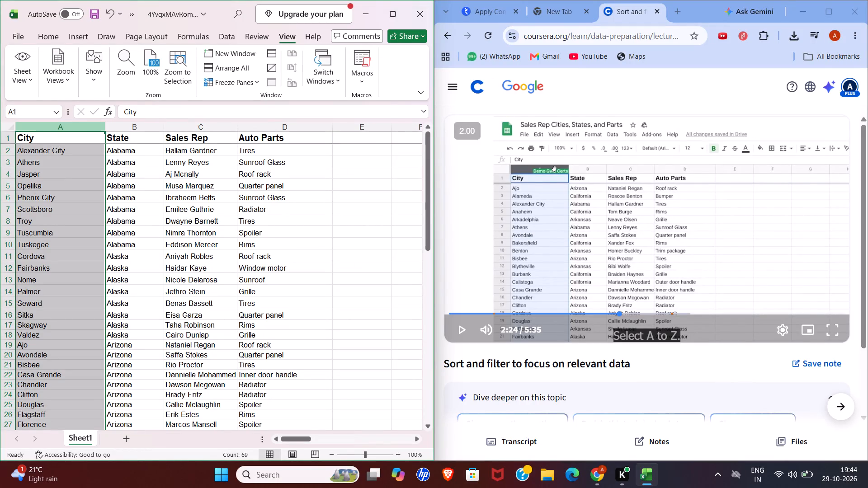
{"action": "scroll", "coordinate": [106, 180], "scroll_direction": "up", "scroll_amount": 3}
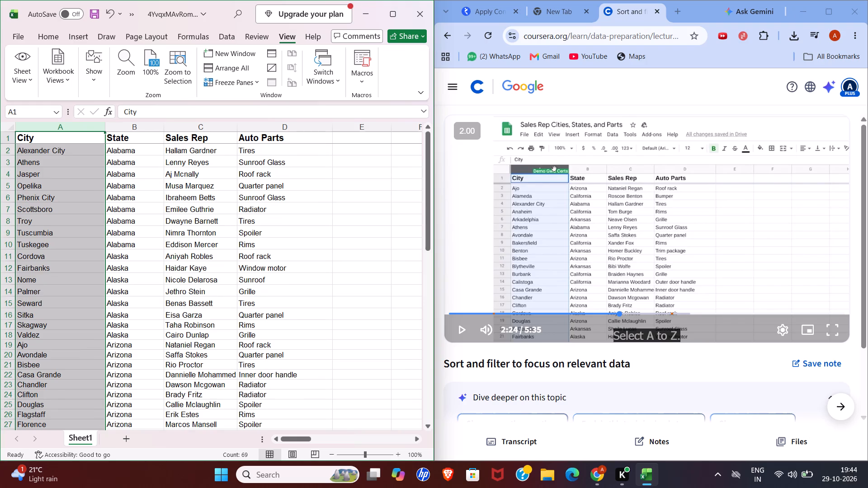
{"action": "right_click", "coordinate": [45, 125]}
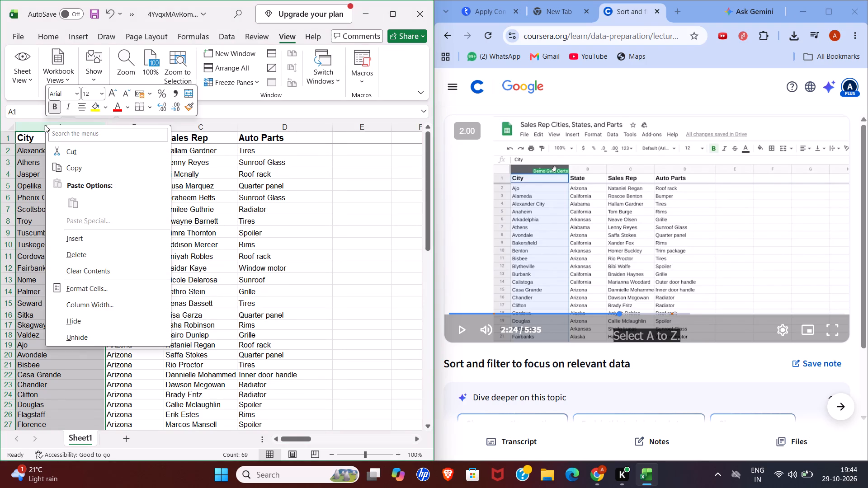
{"action": "left_click", "coordinate": [36, 124]}
{"action": "double_click", "coordinate": [46, 129]}
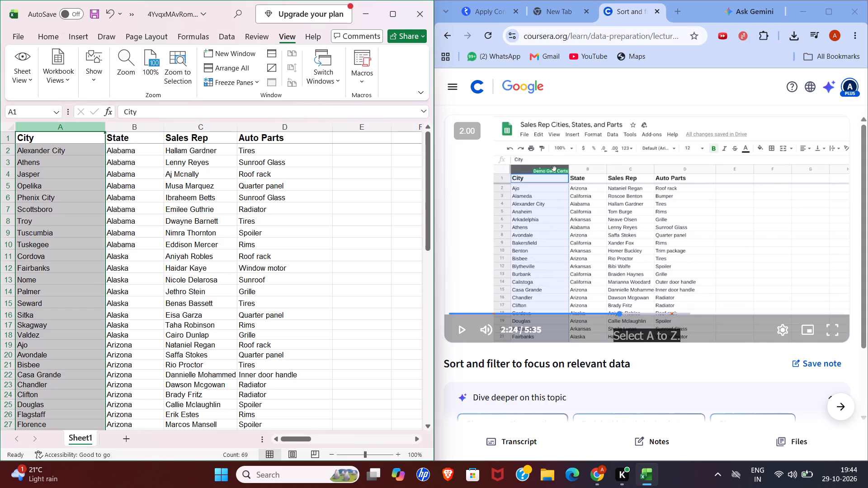
{"action": "left_click", "coordinate": [46, 129]}
{"action": "left_click", "coordinate": [46, 129]}
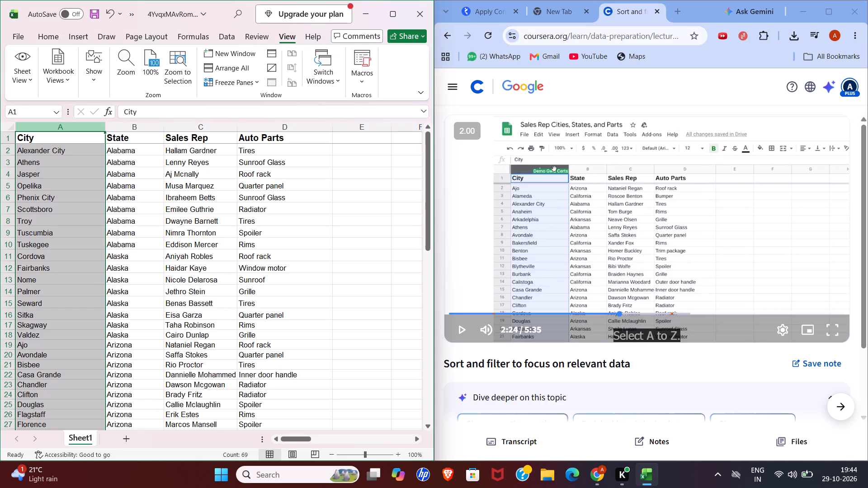
{"action": "left_click", "coordinate": [46, 129], "text": "ctrl"}
{"action": "left_click", "coordinate": [46, 129], "text": "ctrl"}
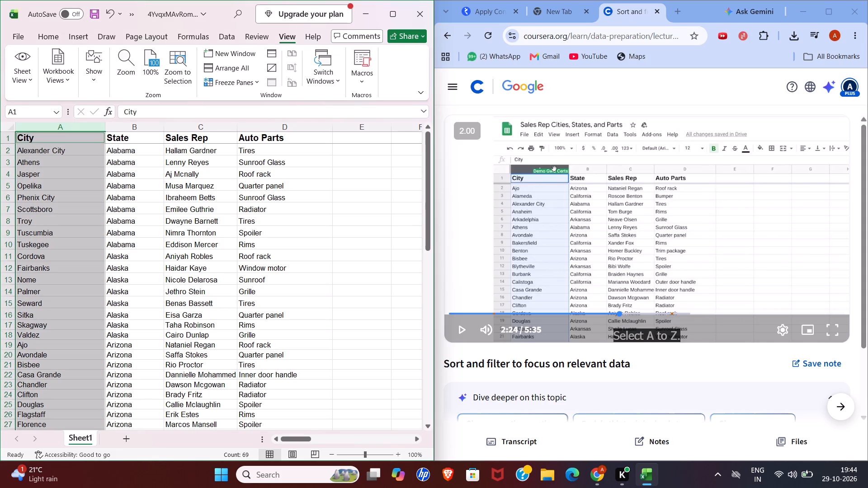
{"action": "left_click", "coordinate": [43, 128]}
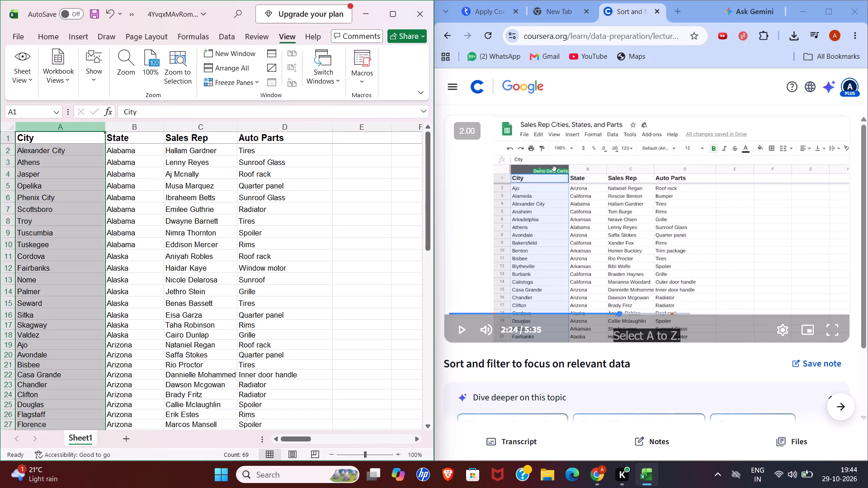
{"action": "left_click", "coordinate": [43, 132]}
{"action": "left_click", "coordinate": [45, 125]}
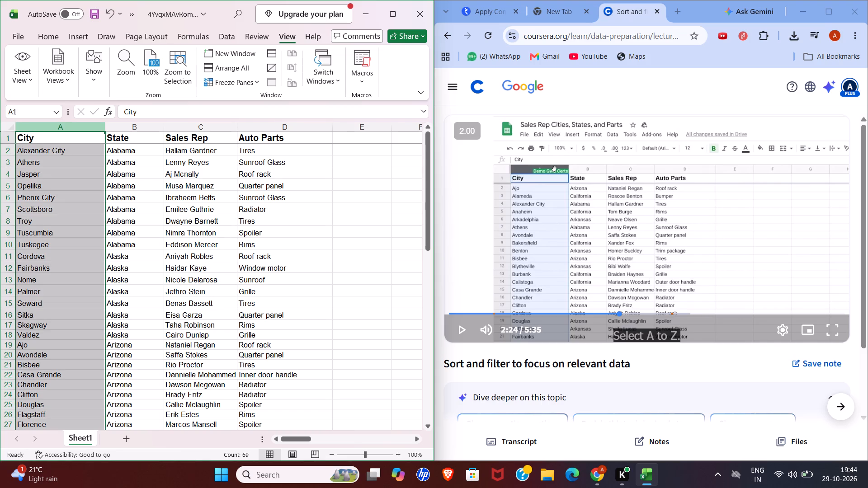
{"action": "left_click", "coordinate": [47, 128]}
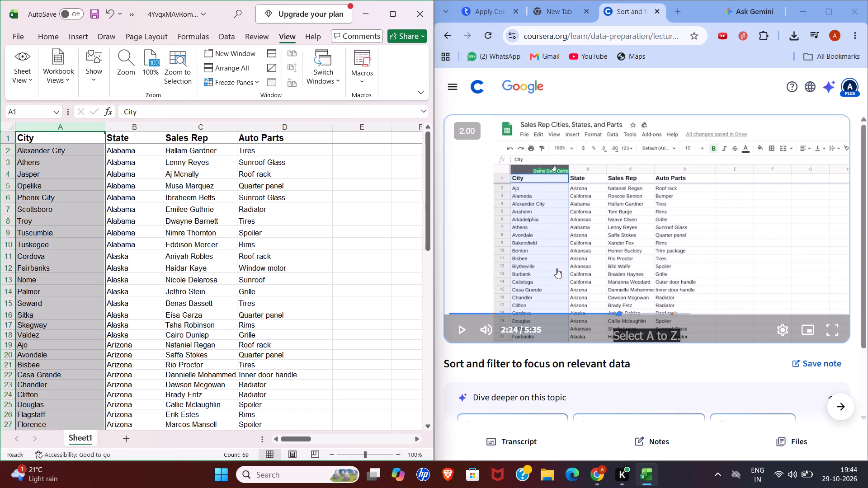
Replay the lecture's demonstration of sorting the sheet from A to Z, and pause after it.
{"action": "left_click", "coordinate": [545, 260]}
{"action": "key", "text": "Left"}
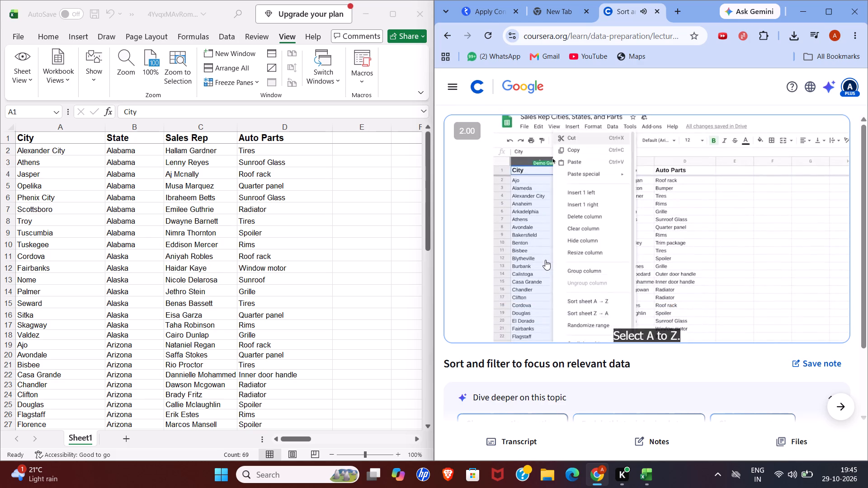
{"action": "key", "text": "space"}
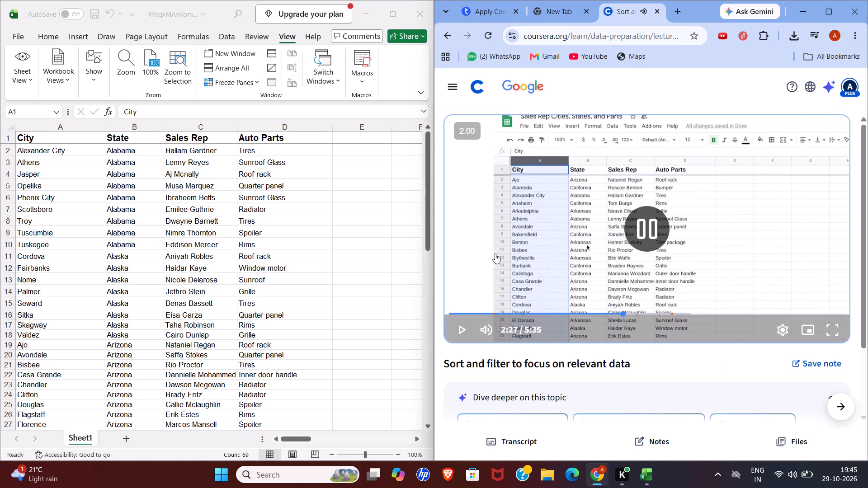
Look again for the sort drop-down arrow on the City column header of the practice worksheet.
{"action": "left_click", "coordinate": [71, 125]}
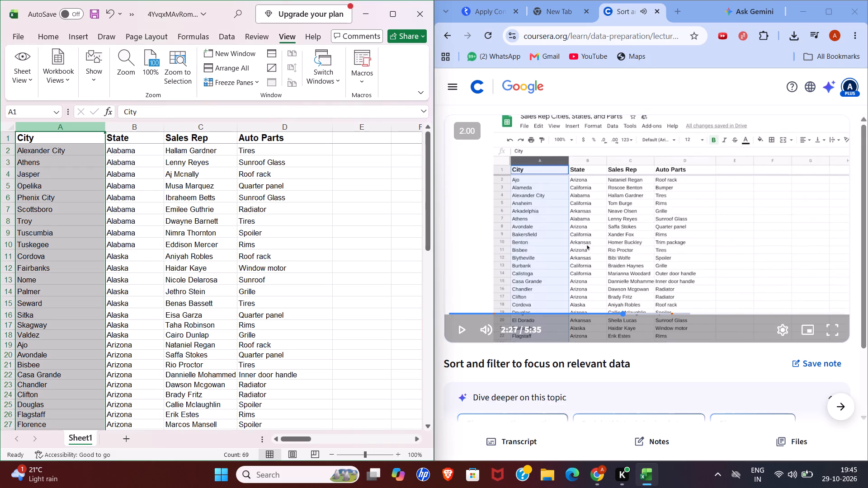
{"action": "key", "text": "Down"}
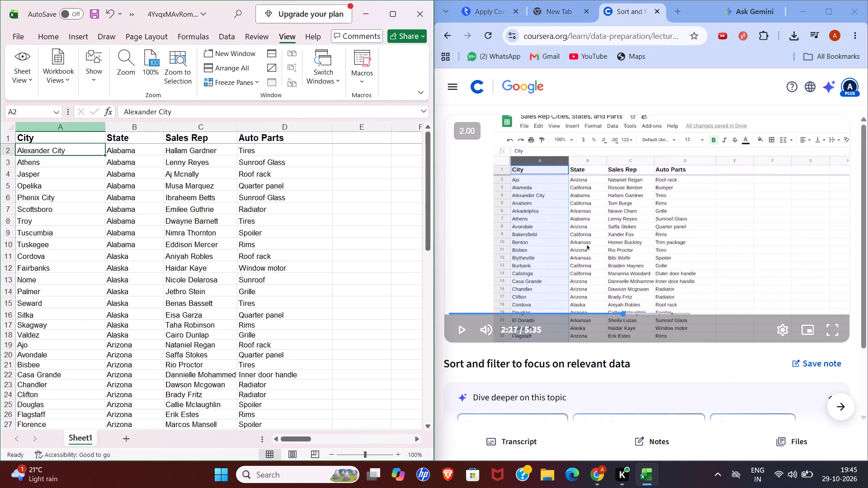
{"action": "left_click", "coordinate": [64, 128]}
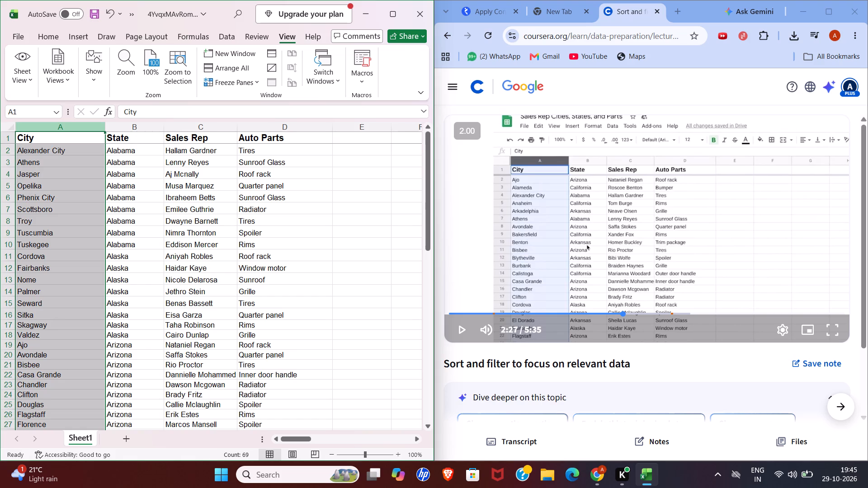
{"action": "left_click", "coordinate": [60, 131]}
{"action": "double_click", "coordinate": [58, 130]}
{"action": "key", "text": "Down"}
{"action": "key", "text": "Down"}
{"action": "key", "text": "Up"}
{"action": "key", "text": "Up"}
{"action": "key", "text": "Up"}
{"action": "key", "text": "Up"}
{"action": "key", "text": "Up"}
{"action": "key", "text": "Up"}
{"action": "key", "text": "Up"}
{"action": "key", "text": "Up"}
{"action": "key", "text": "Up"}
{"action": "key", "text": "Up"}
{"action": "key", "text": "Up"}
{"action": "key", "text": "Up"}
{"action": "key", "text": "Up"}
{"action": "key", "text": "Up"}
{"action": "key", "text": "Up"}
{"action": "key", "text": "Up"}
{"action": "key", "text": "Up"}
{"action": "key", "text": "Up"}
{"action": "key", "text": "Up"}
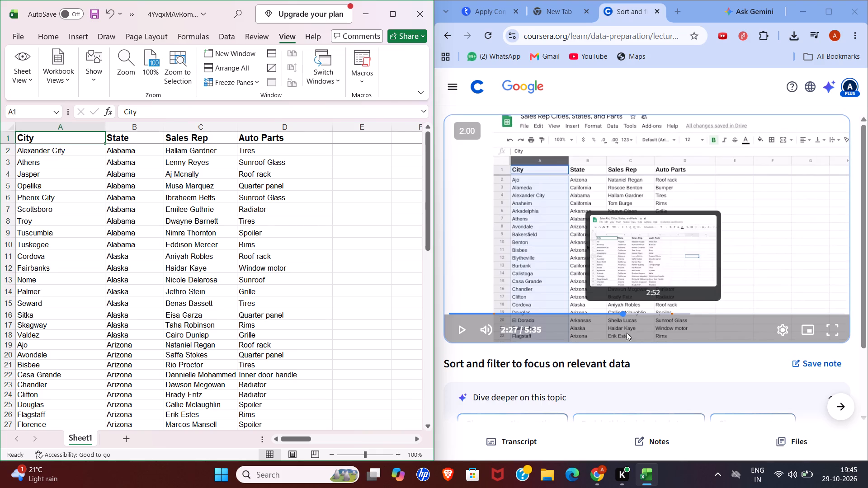
Replay the lecture's A to Z sheet sorting demonstration and pause at the instruction to use the drop-down arrow.
{"action": "left_click", "coordinate": [623, 314]}
{"action": "left_click", "coordinate": [690, 211]}
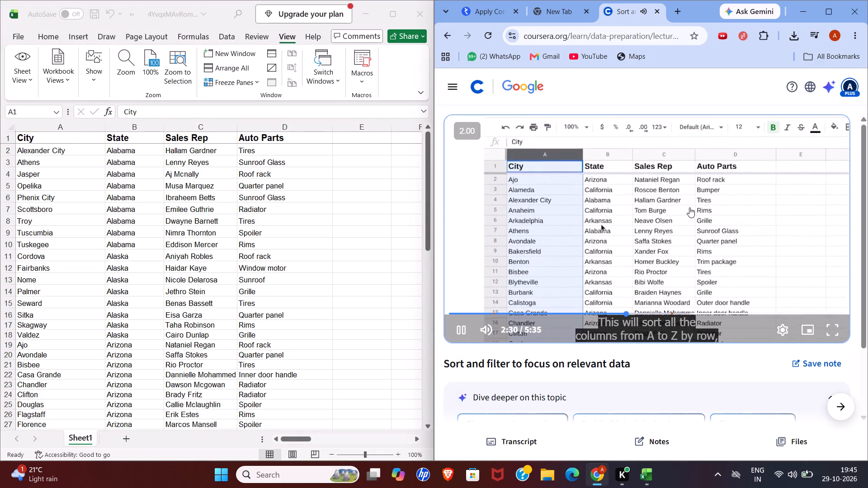
{"action": "key", "text": "Left"}
{"action": "key", "text": "Left"}
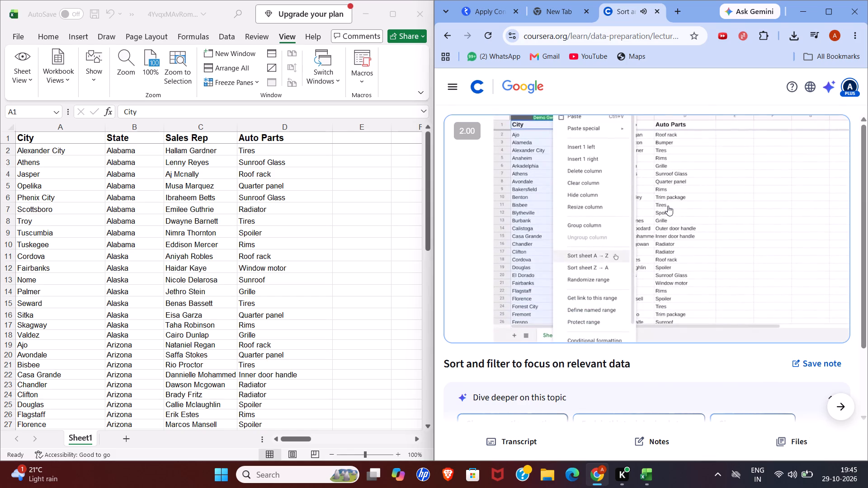
{"action": "key", "text": "Left"}
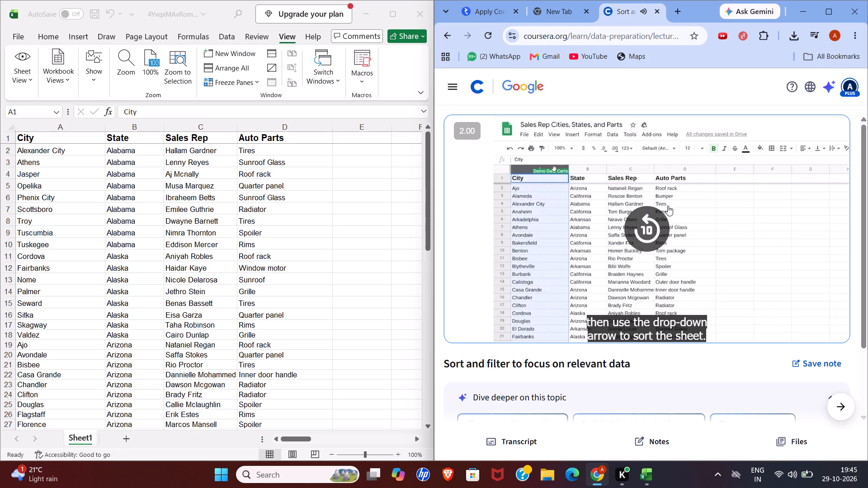
{"action": "key", "text": "space"}
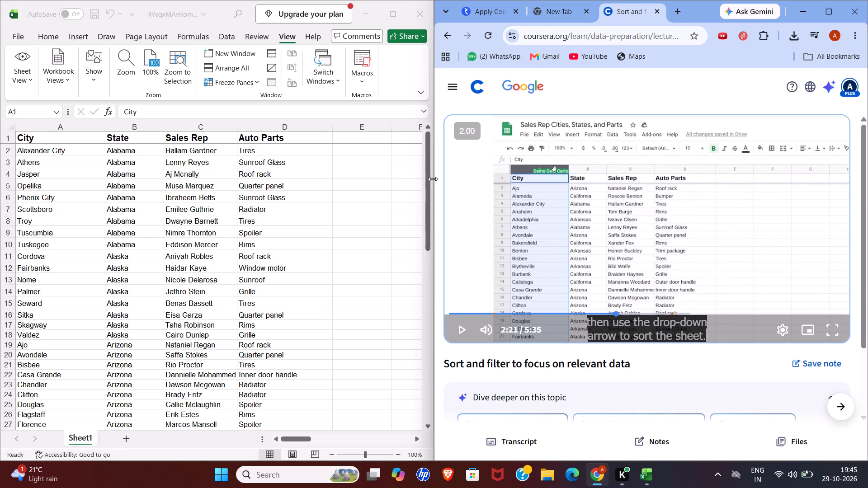
Select the City column in the practice worksheet and look for a way to sort it.
{"action": "left_click", "coordinate": [83, 133]}
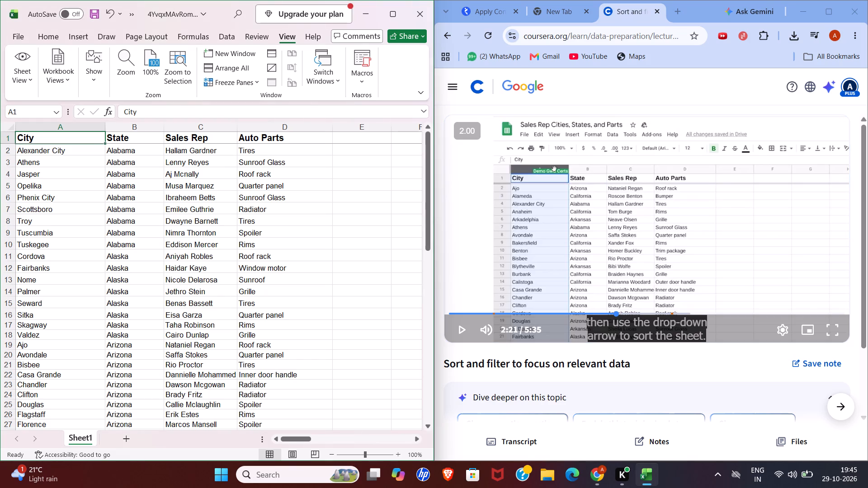
{"action": "double_click", "coordinate": [84, 127]}
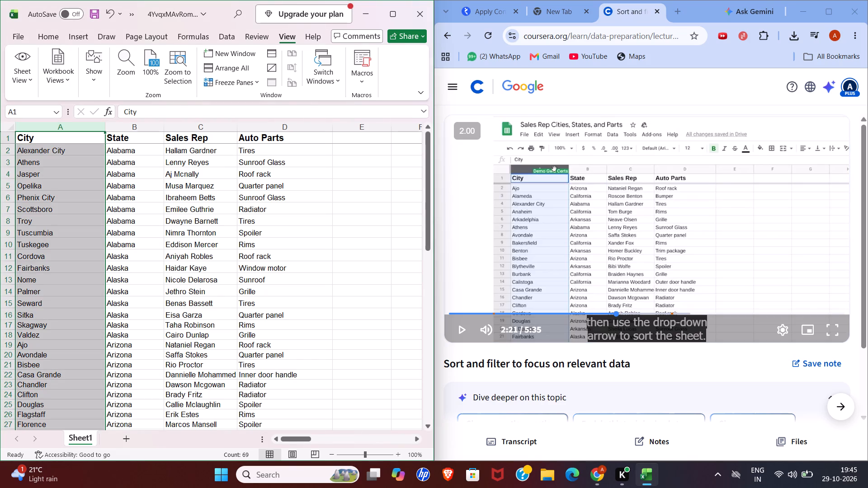
{"action": "scroll", "coordinate": [57, 263], "scroll_direction": "down", "scroll_amount": 1}
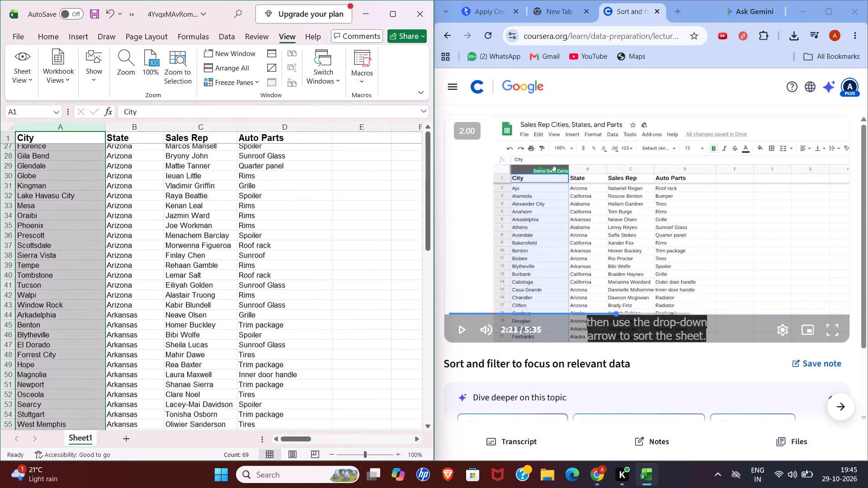
{"action": "right_click", "coordinate": [57, 263]}
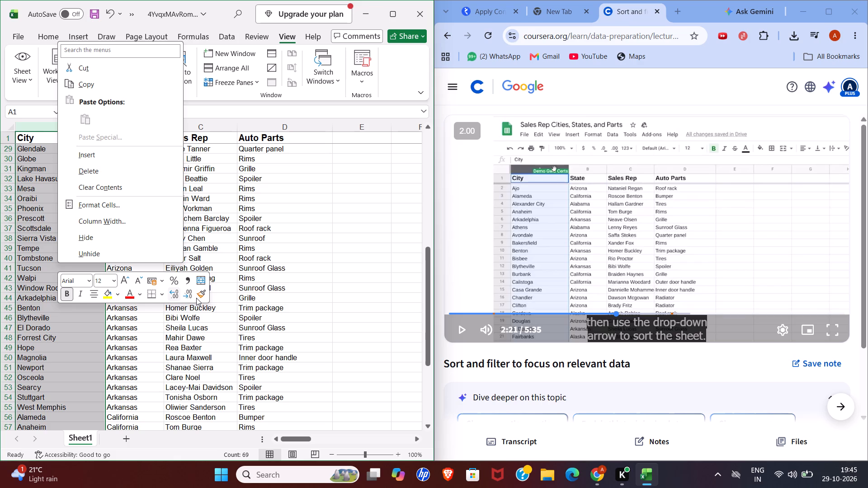
{"action": "left_click", "coordinate": [353, 115]}
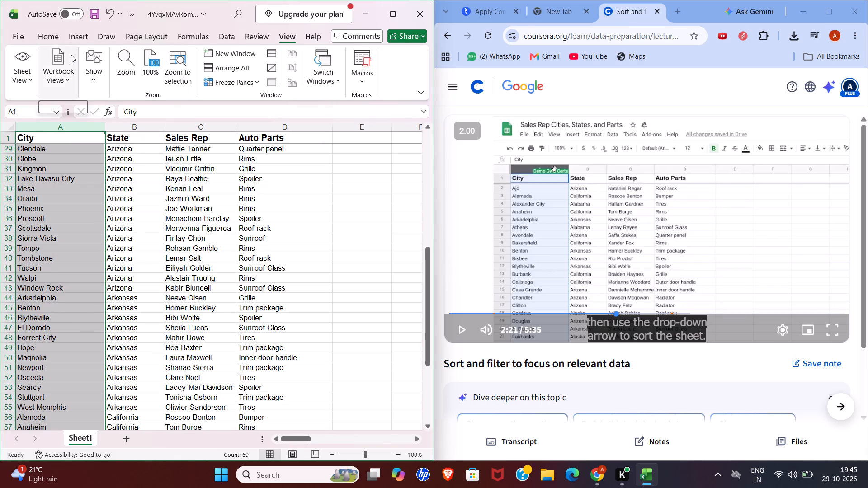
{"action": "left_click", "coordinate": [50, 32]}
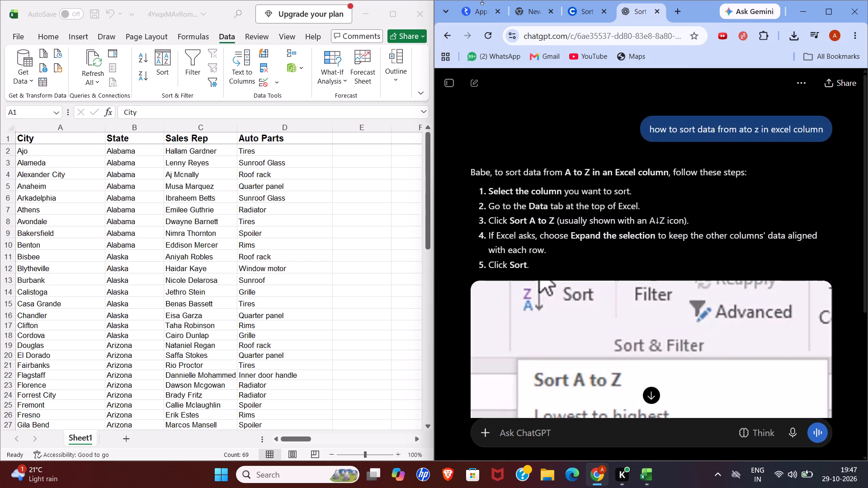
Close the two unneeded browser tabs before the Coursera lecture tab.
{"action": "left_click", "coordinate": [495, 14]}
{"action": "left_click", "coordinate": [495, 14]}
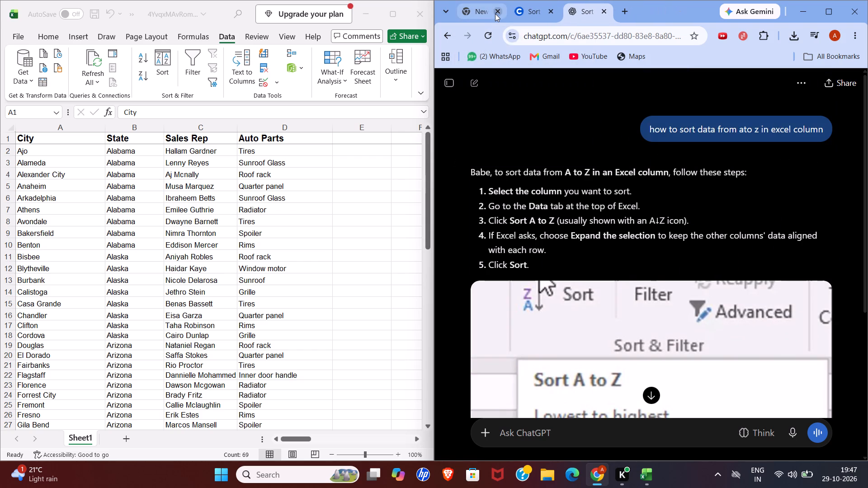
Return to the Coursera lecture and resume it through the instruction to choose data and sort range.
{"action": "left_click", "coordinate": [489, 14]}
{"action": "left_click", "coordinate": [595, 275]}
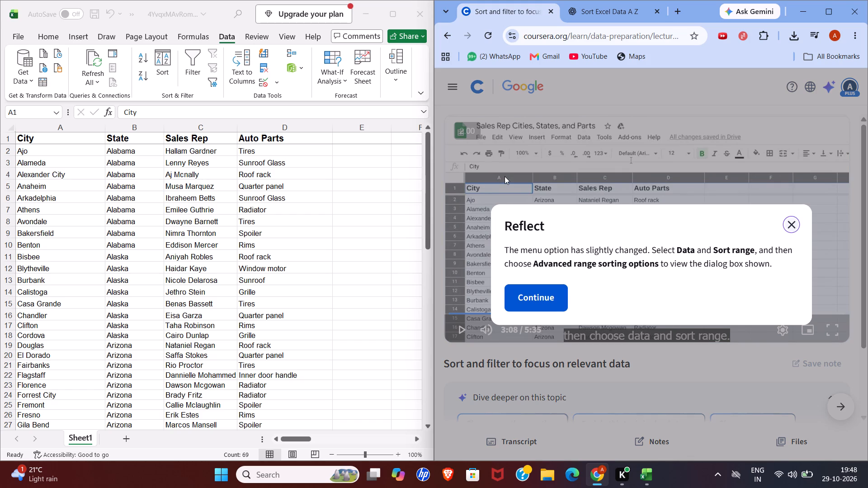
Select the entire practice worksheet in Excel and open the custom Sort settings for it.
{"action": "left_click", "coordinate": [8, 139]}
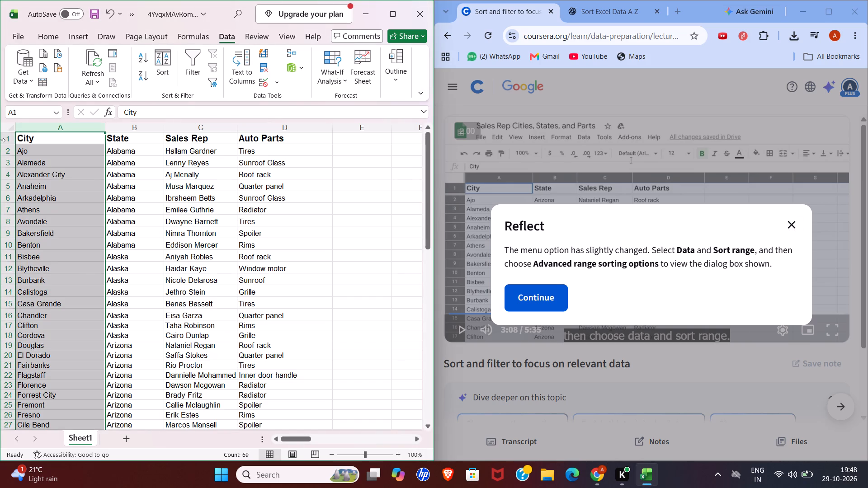
{"action": "left_click", "coordinate": [9, 132]}
{"action": "scroll", "coordinate": [184, 237], "scroll_direction": "down", "scroll_amount": 2}
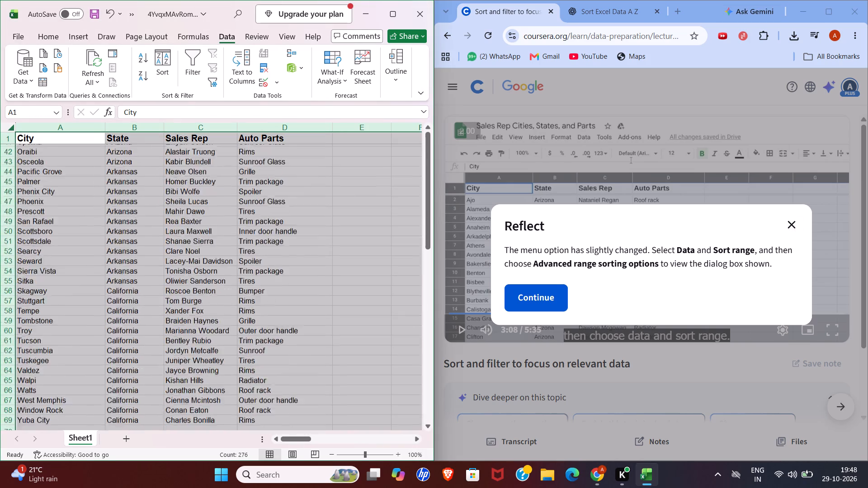
{"action": "scroll", "coordinate": [184, 237], "scroll_direction": "up", "scroll_amount": 5}
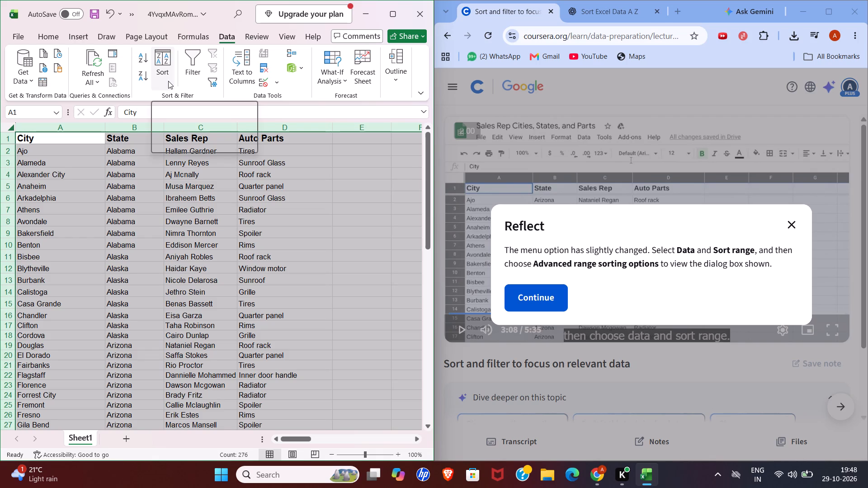
{"action": "left_click", "coordinate": [168, 81]}
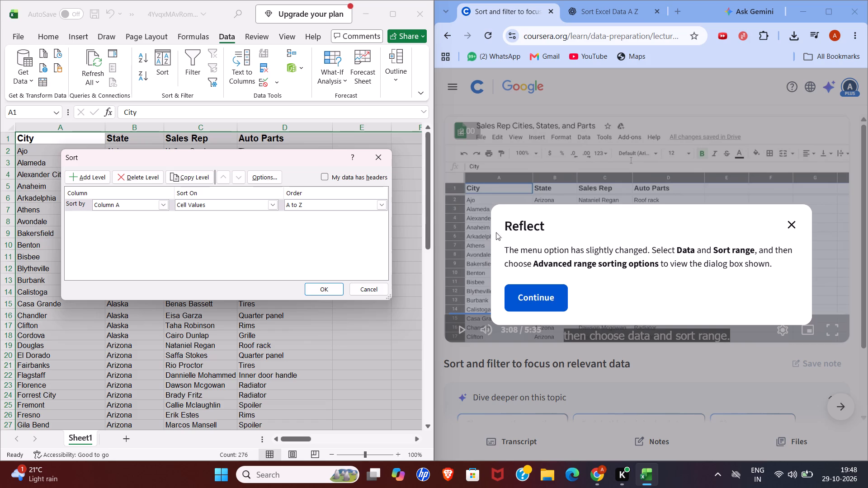
Switch to the Coursera lecture, continue past the Reflect note and watch the range-sorting demonstration.
{"action": "left_click", "coordinate": [543, 296]}
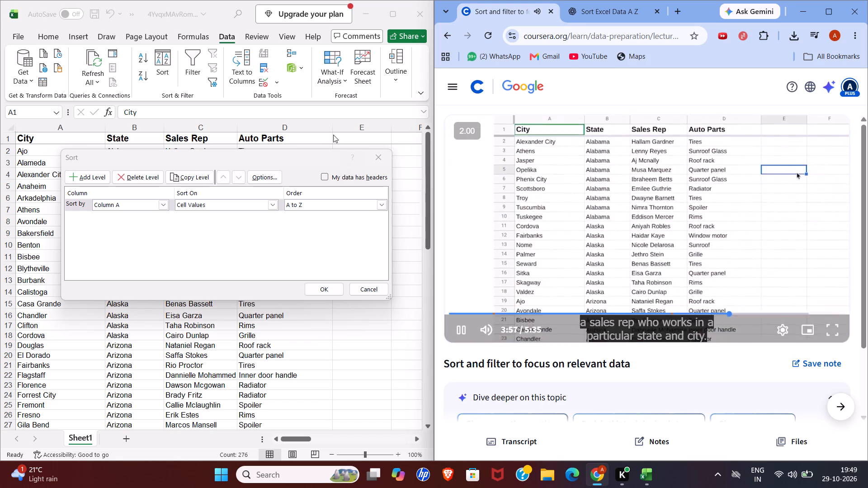
In Excel, sort the whole sheet by Column A with Column B as second level, both on cell values, A to Z.
{"action": "left_click", "coordinate": [163, 205]}
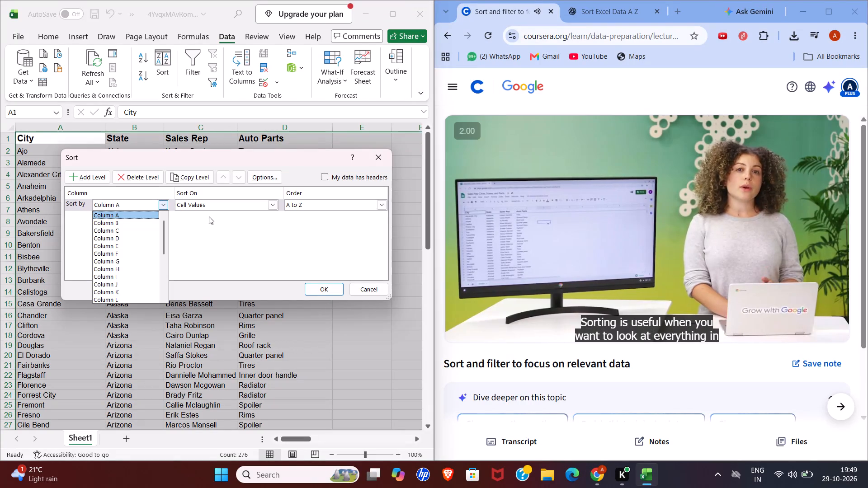
{"action": "left_click", "coordinate": [213, 221]}
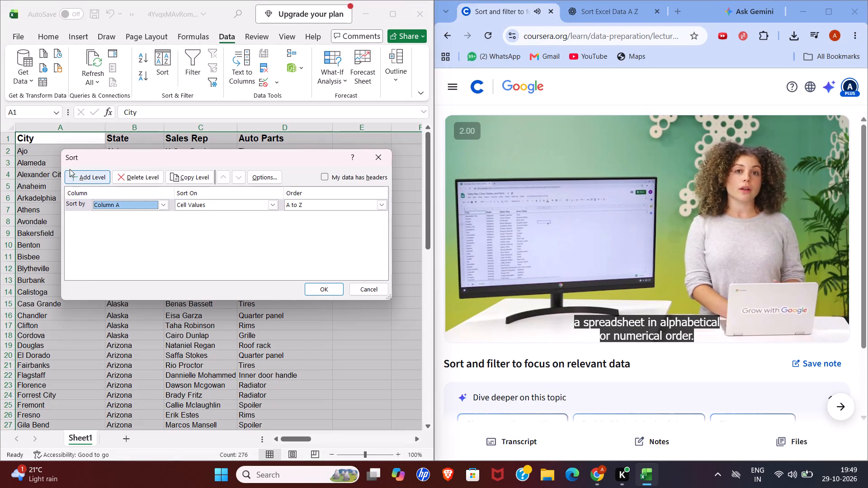
{"action": "left_click", "coordinate": [82, 176]}
{"action": "left_click", "coordinate": [133, 215]}
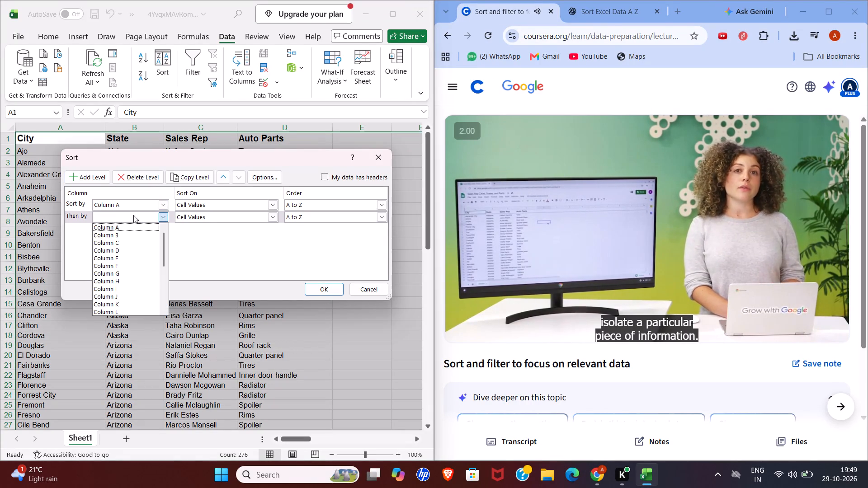
{"action": "left_click", "coordinate": [128, 234]}
{"action": "left_click", "coordinate": [217, 212]}
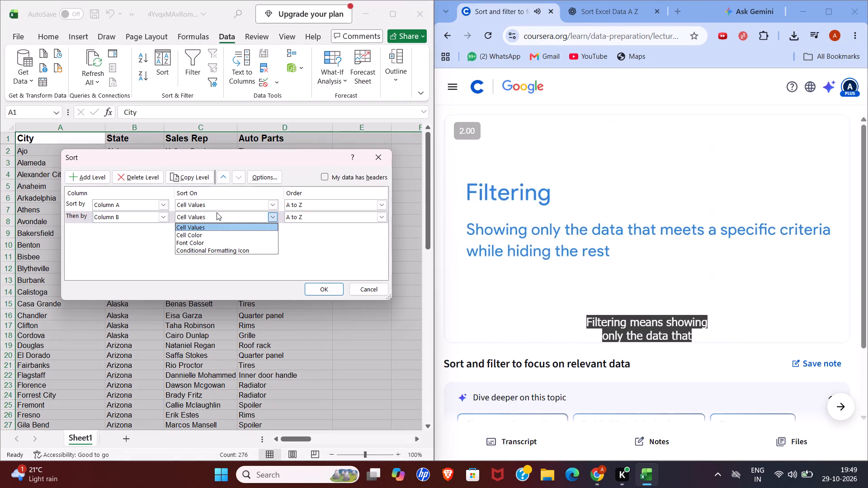
{"action": "left_click", "coordinate": [273, 272]}
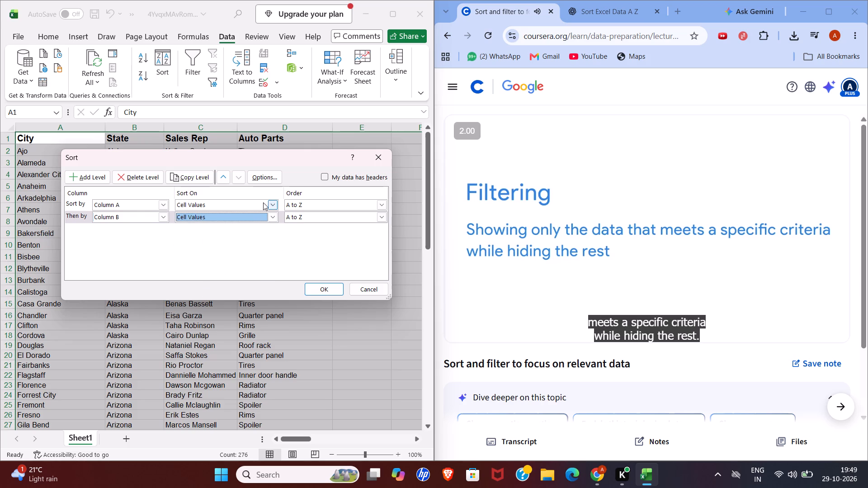
{"action": "left_click", "coordinate": [272, 204]}
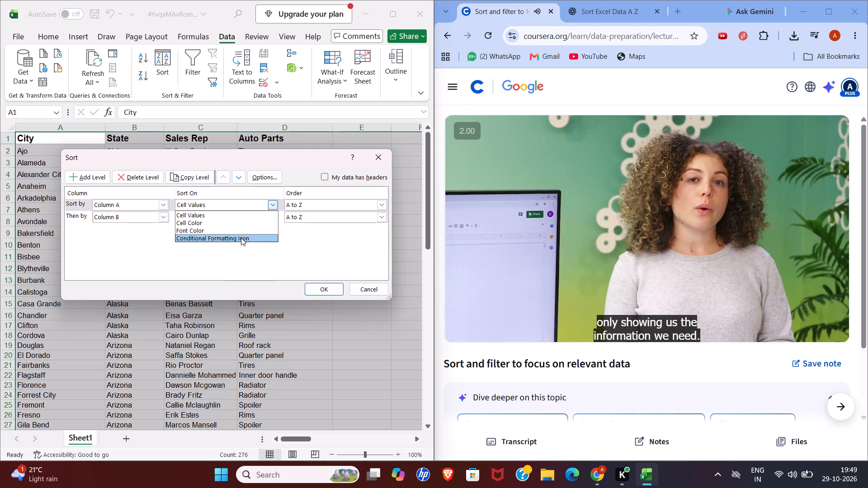
{"action": "left_click", "coordinate": [268, 253]}
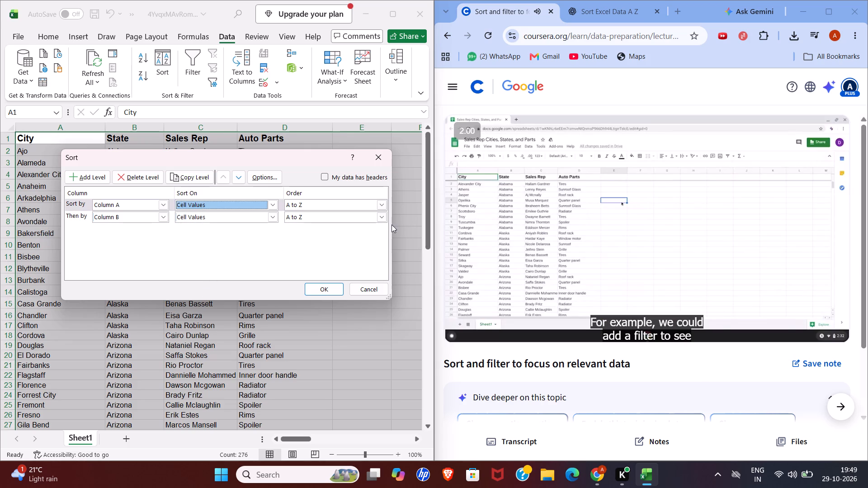
{"action": "left_click", "coordinate": [321, 290]}
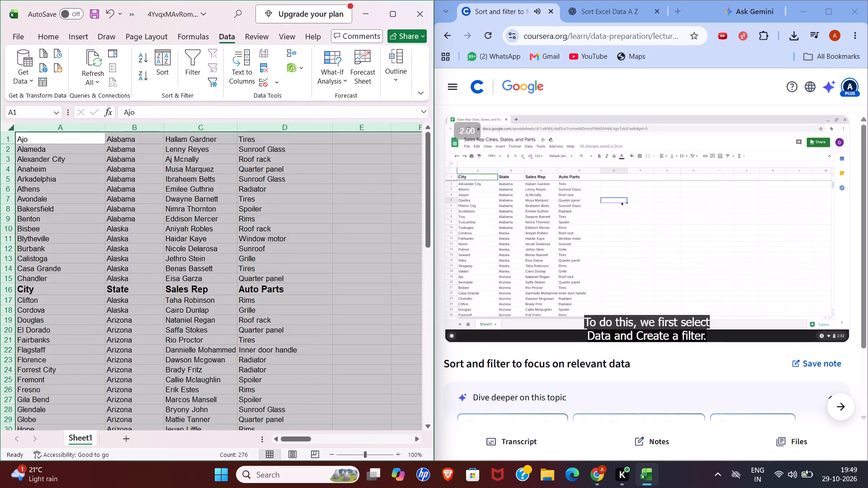
Look through the sorted worksheet rows to check the new order and the header row's position.
{"action": "scroll", "coordinate": [321, 290], "scroll_direction": "up", "scroll_amount": 2}
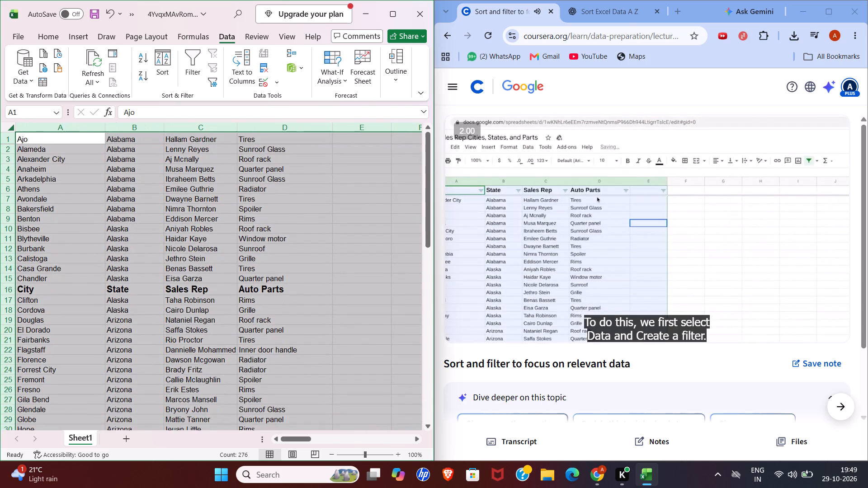
{"action": "scroll", "coordinate": [321, 290], "scroll_direction": "down", "scroll_amount": 3}
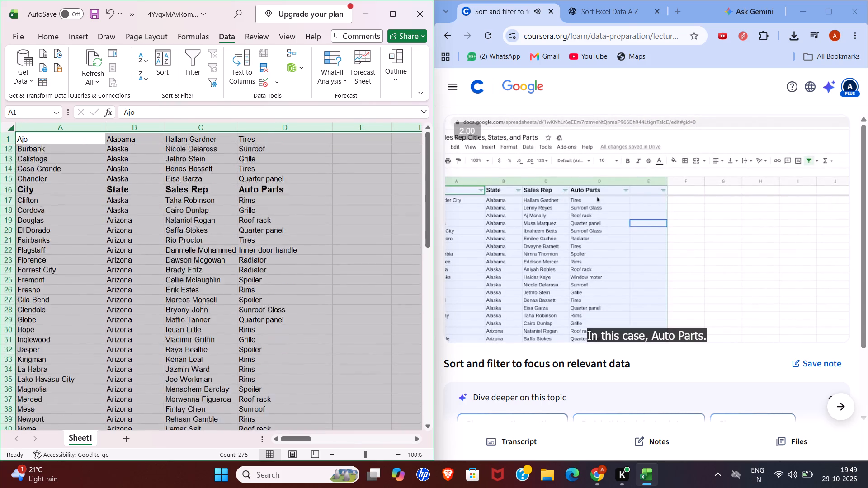
{"action": "scroll", "coordinate": [321, 290], "scroll_direction": "down", "scroll_amount": 4}
{"action": "scroll", "coordinate": [331, 328], "scroll_direction": "up", "scroll_amount": 11}
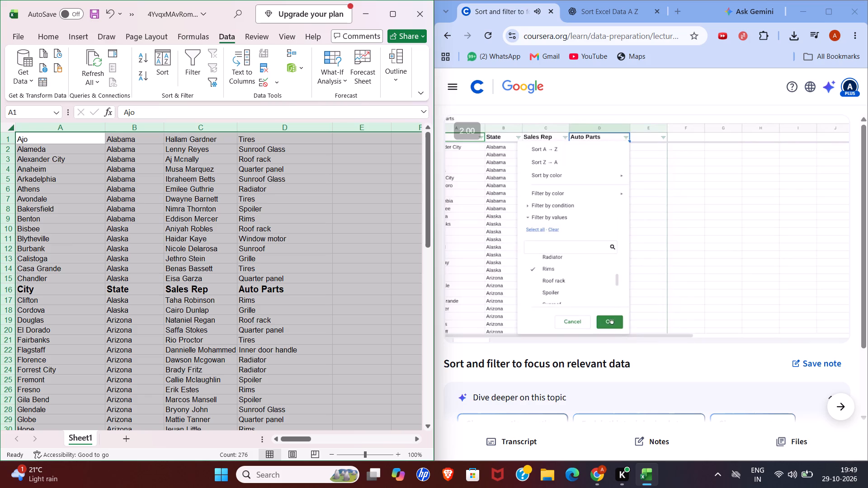
Return to the Coursera lecture and pause the video.
{"action": "key", "text": "Left"}
{"action": "key", "text": "Left"}
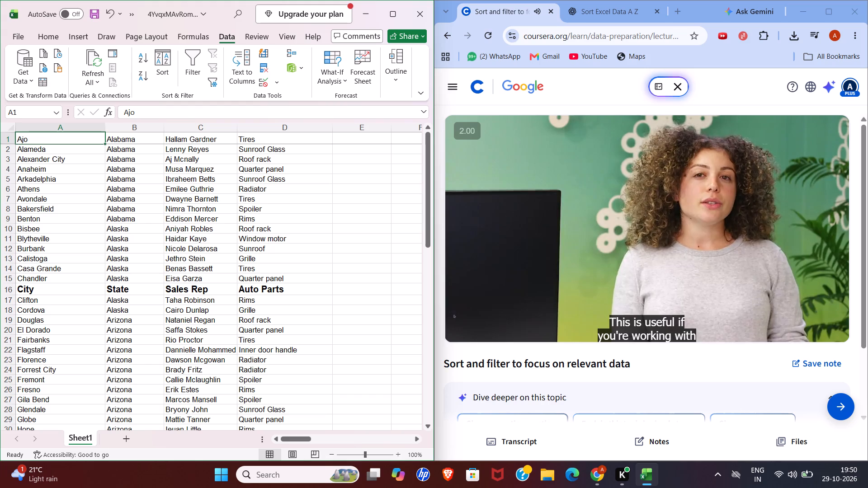
{"action": "left_click", "coordinate": [564, 261]}
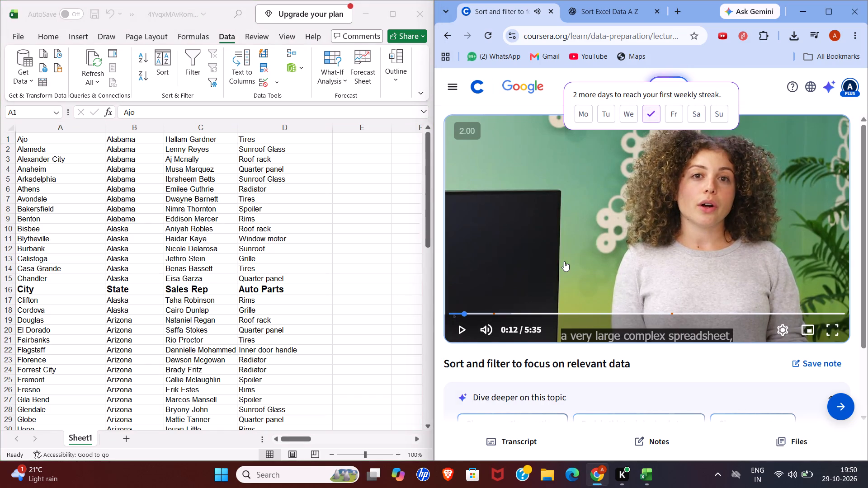
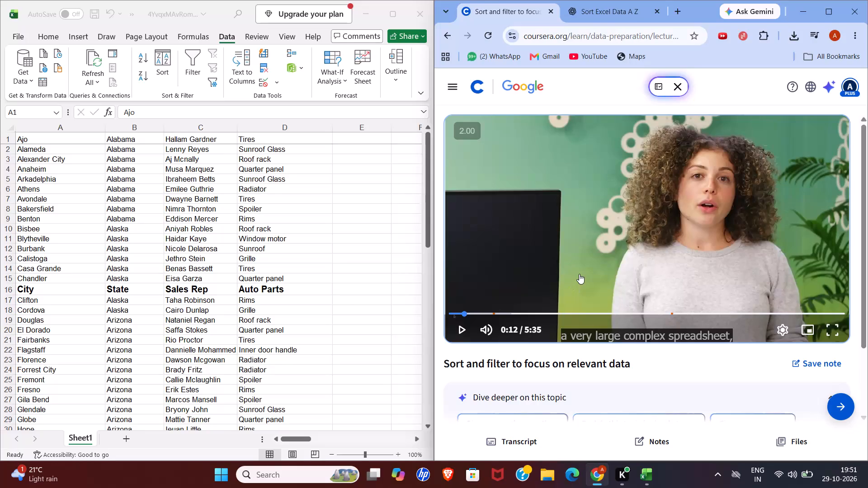
Resume the Coursera lecture, skip ahead past 2:36, continue past the Reflect note, watch the range-sorting demonstration and pause the video.
{"action": "left_click", "coordinate": [581, 272]}
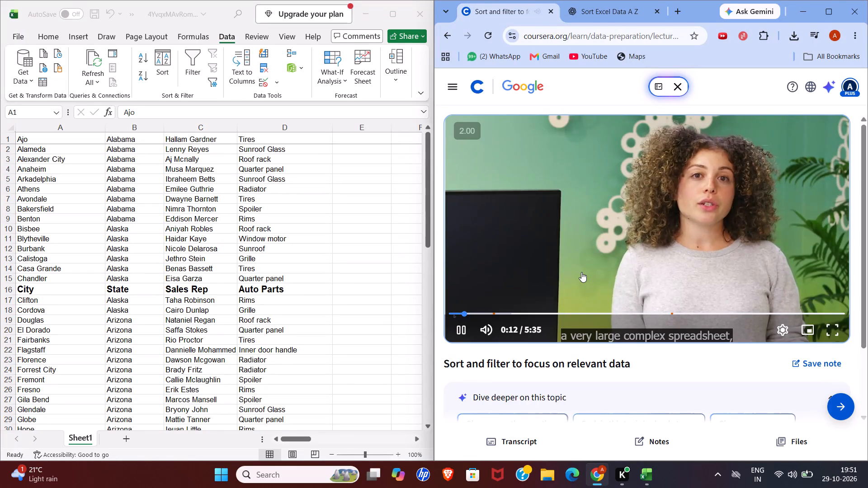
{"action": "left_click", "coordinate": [634, 317]}
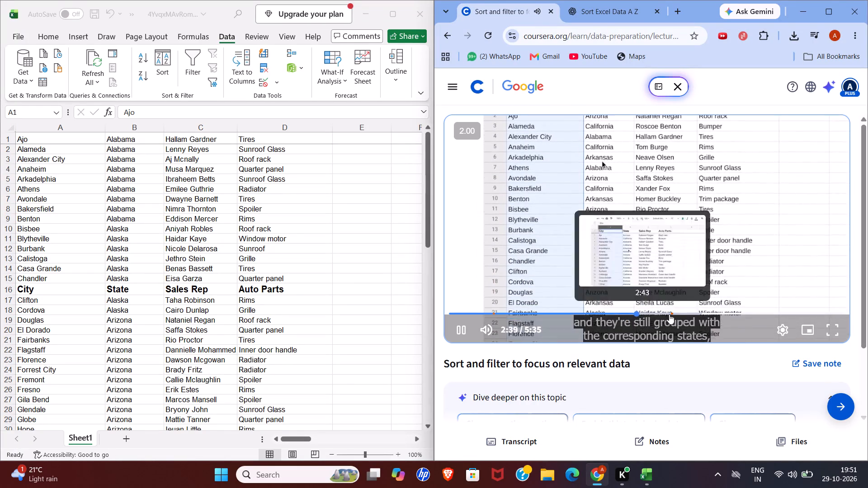
{"action": "left_click", "coordinate": [669, 314]}
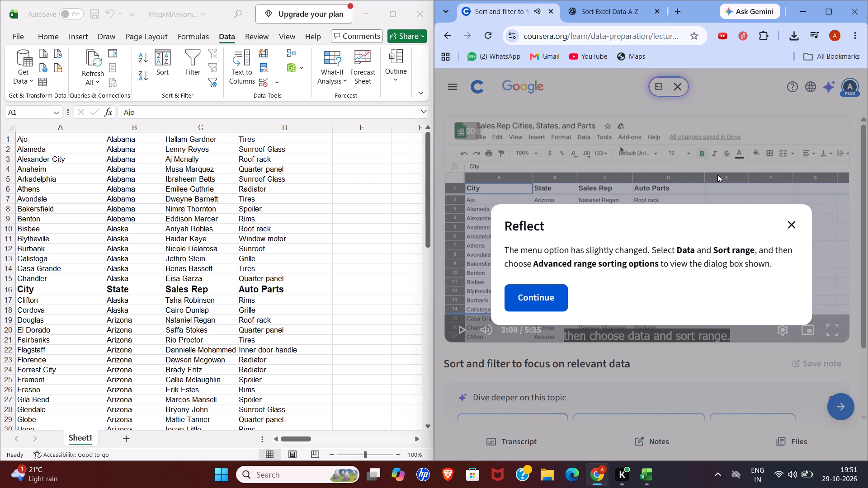
{"action": "left_click", "coordinate": [545, 294]}
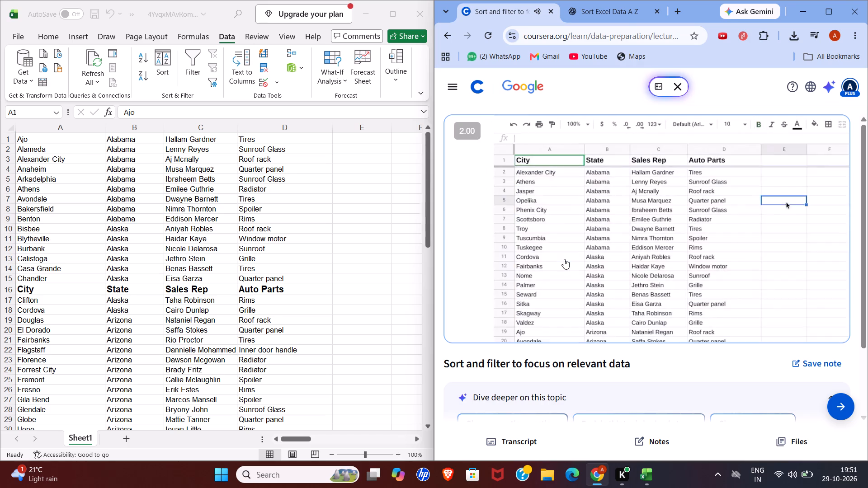
{"action": "left_click", "coordinate": [710, 217]}
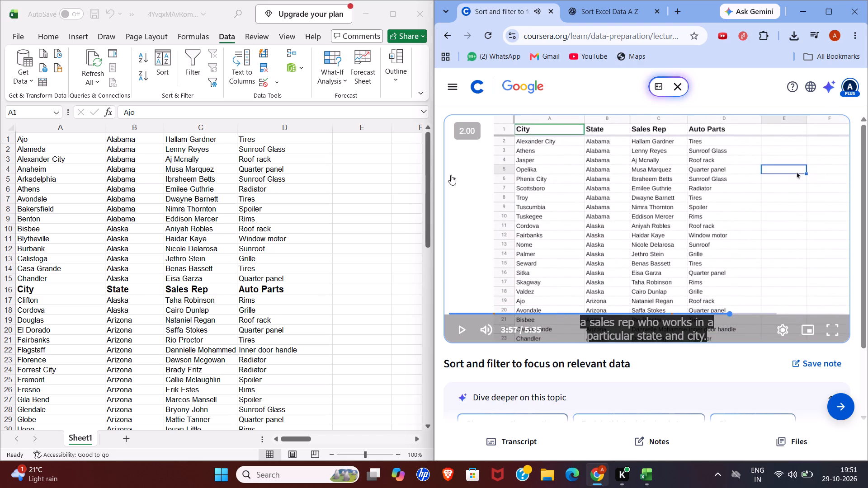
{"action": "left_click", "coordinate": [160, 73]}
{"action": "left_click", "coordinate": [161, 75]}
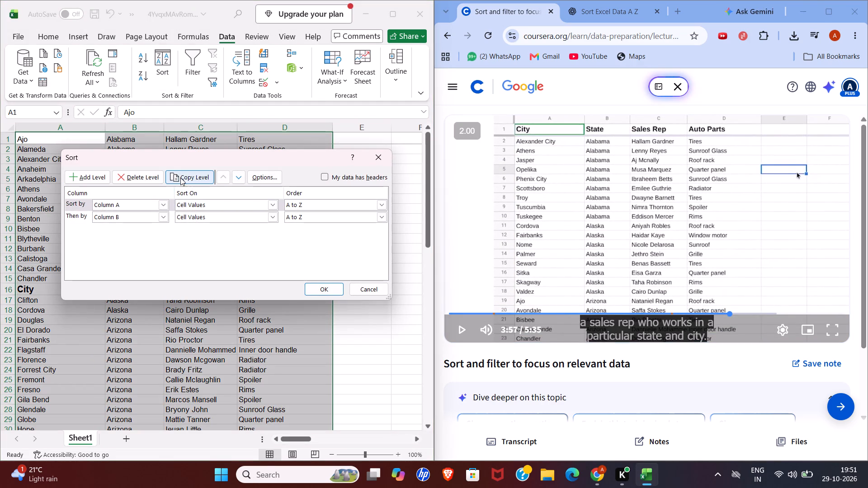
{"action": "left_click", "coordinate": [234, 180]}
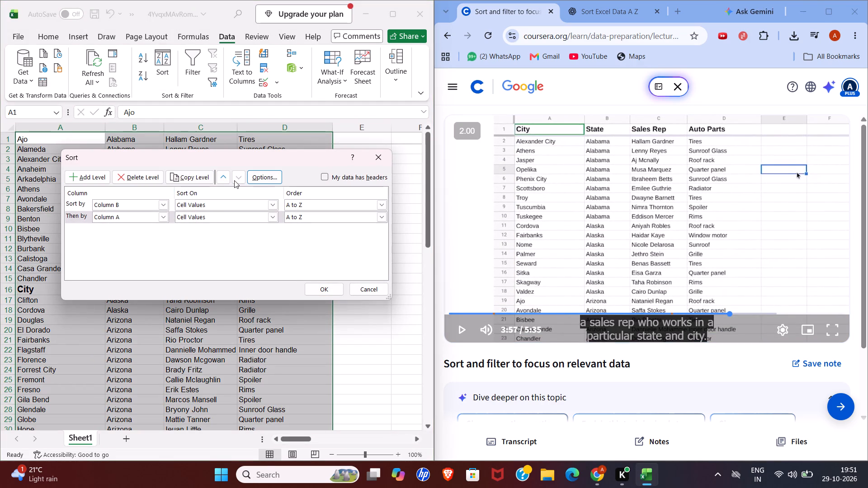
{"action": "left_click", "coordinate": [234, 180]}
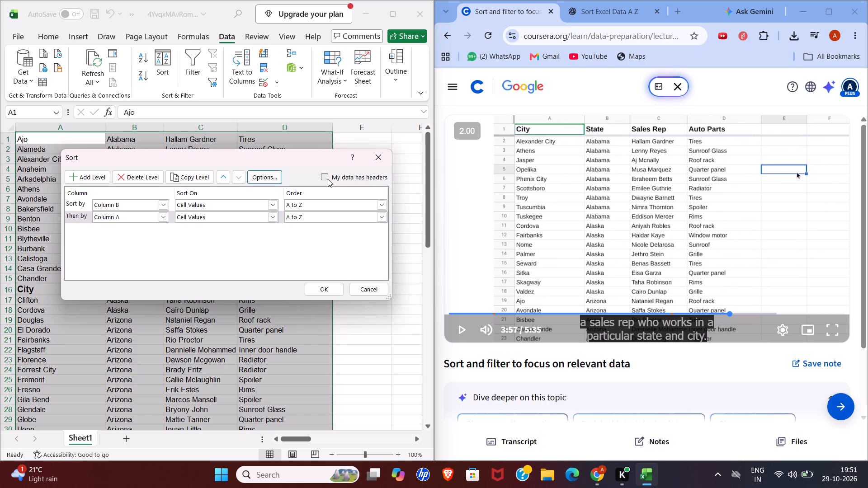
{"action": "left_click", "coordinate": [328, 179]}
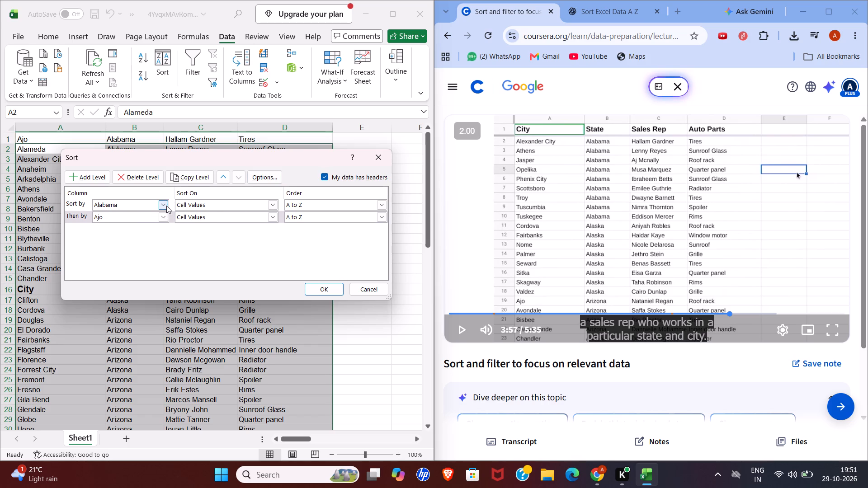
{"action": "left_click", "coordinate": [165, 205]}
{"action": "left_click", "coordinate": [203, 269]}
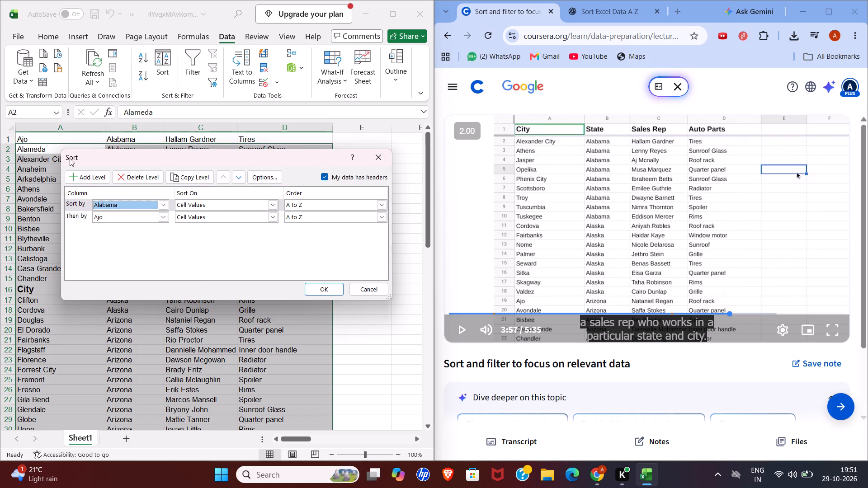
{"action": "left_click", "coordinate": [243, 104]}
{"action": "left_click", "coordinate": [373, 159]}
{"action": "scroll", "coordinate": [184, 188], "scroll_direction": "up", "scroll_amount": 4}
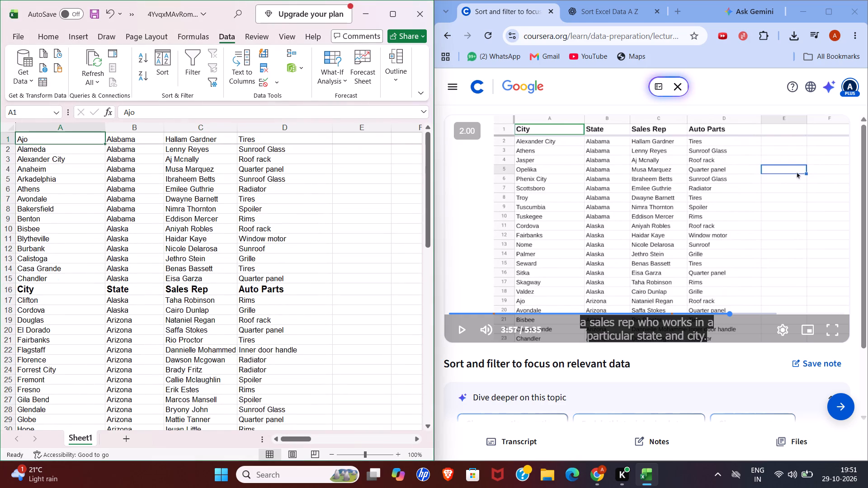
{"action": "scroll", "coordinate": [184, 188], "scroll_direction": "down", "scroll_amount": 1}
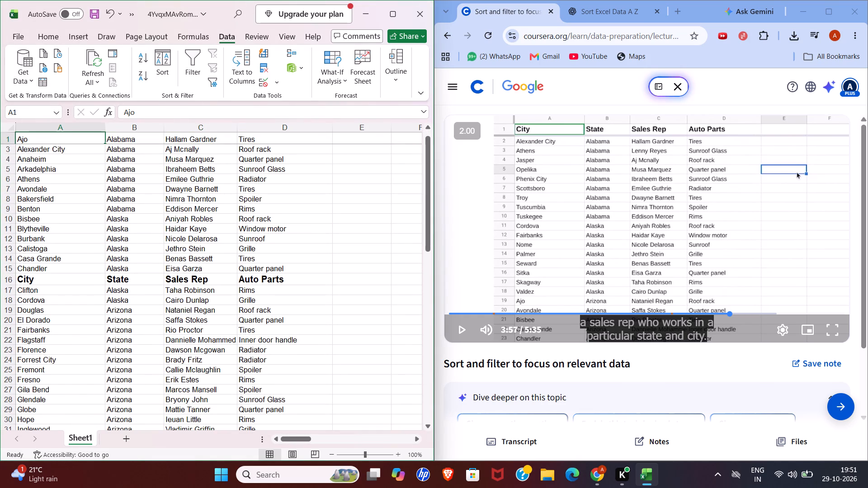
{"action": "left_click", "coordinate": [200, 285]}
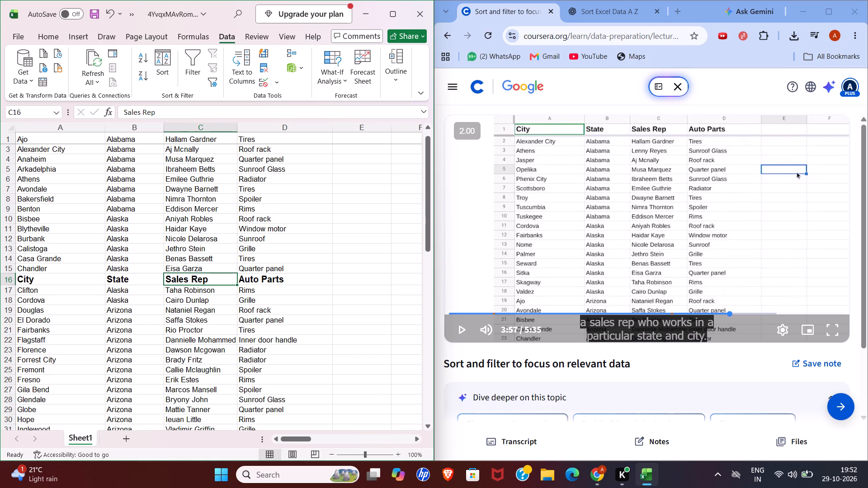
Resume the Coursera lecture and watch the demonstration of filtering the spreadsheet by auto part.
{"action": "left_click", "coordinate": [616, 270]}
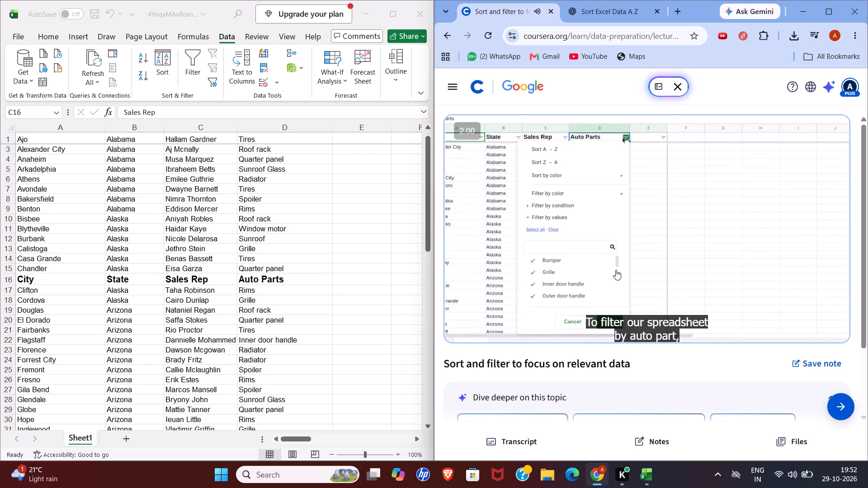
{"action": "key", "text": "space"}
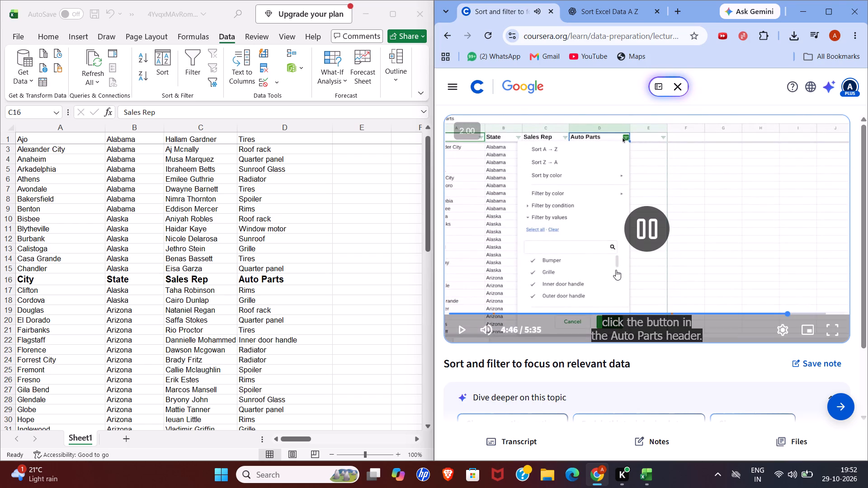
{"action": "key", "text": "space"}
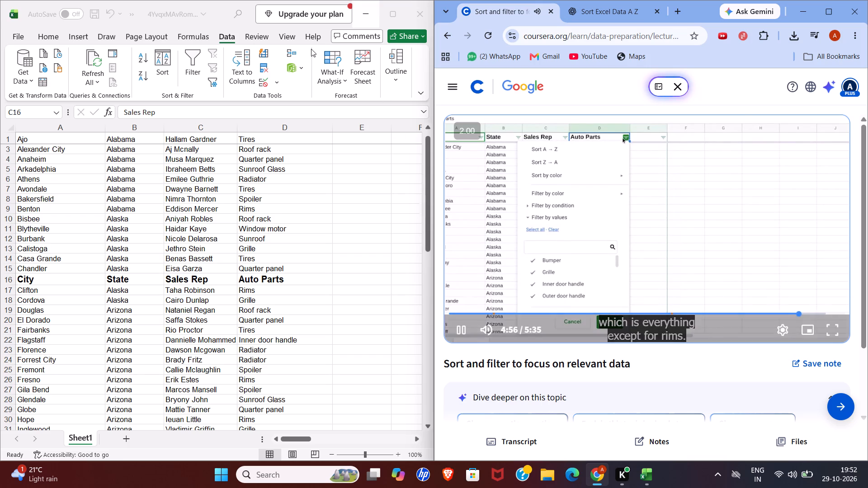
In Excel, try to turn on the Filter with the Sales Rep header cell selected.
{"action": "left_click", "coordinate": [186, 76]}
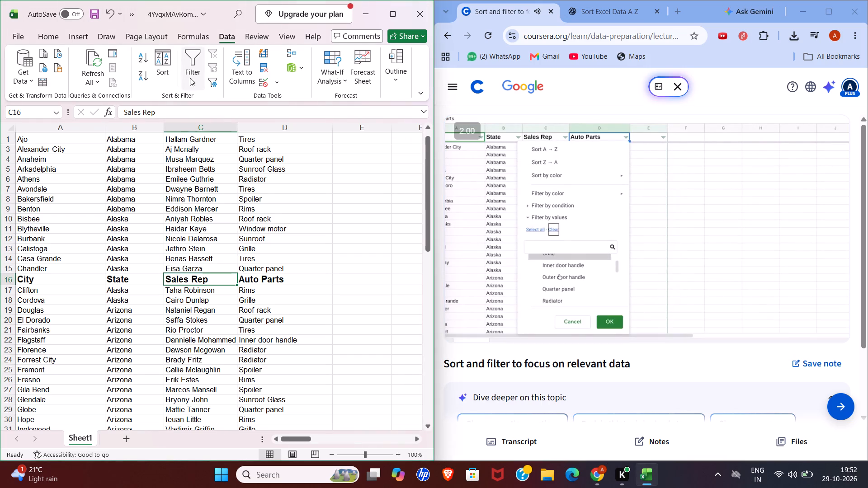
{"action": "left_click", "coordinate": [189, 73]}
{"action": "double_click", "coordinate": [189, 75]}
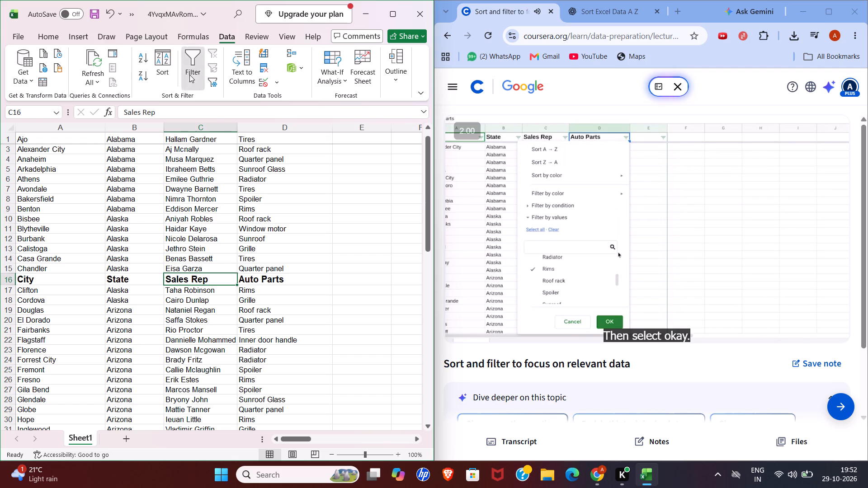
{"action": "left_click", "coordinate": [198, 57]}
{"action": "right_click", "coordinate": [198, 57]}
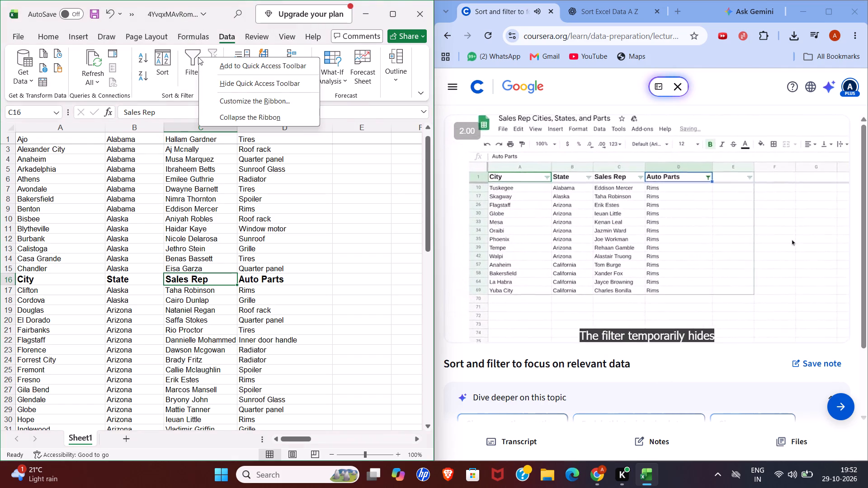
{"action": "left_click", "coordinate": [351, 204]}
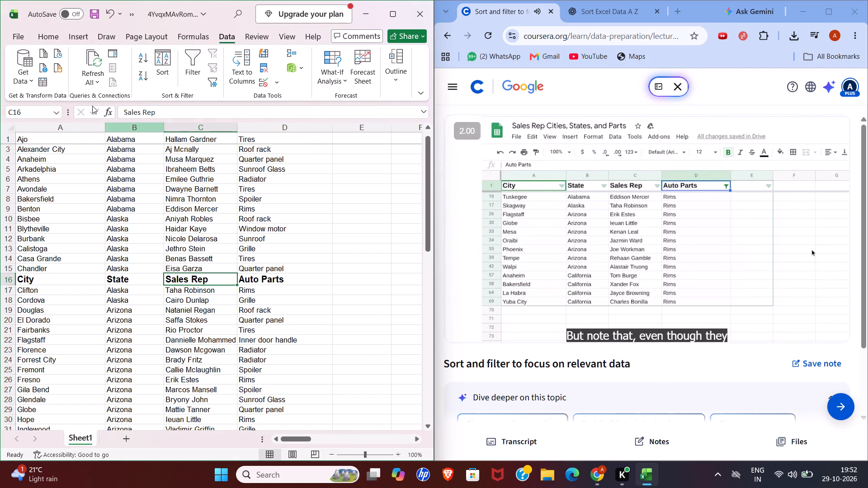
Select the entire worksheet and turn on the Filter for its columns.
{"action": "left_click", "coordinate": [10, 134]}
{"action": "left_click", "coordinate": [10, 133]}
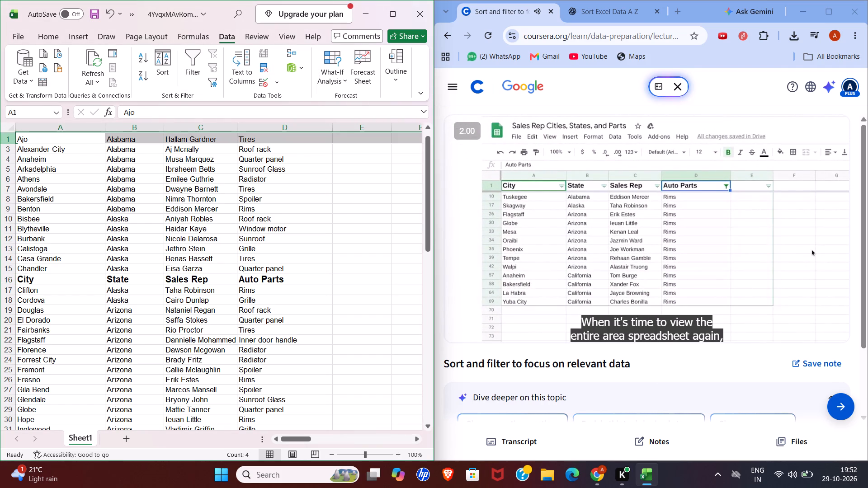
{"action": "left_click", "coordinate": [12, 129]}
{"action": "left_click", "coordinate": [194, 69]}
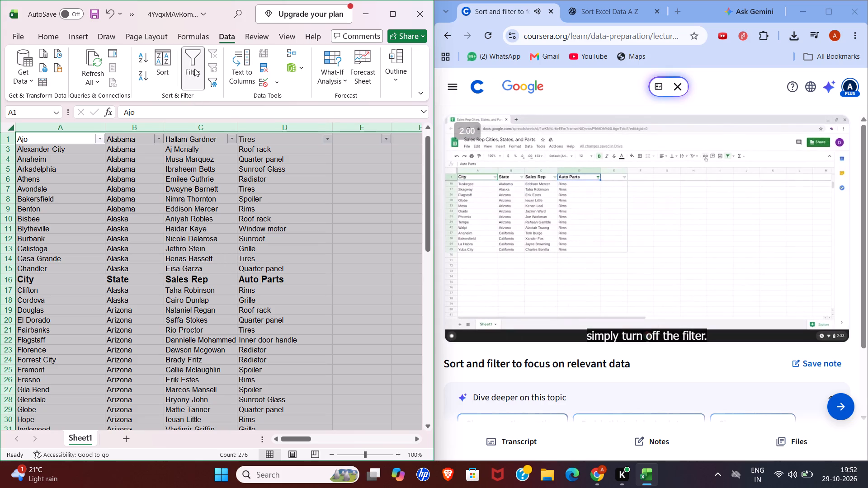
{"action": "right_click", "coordinate": [194, 69]}
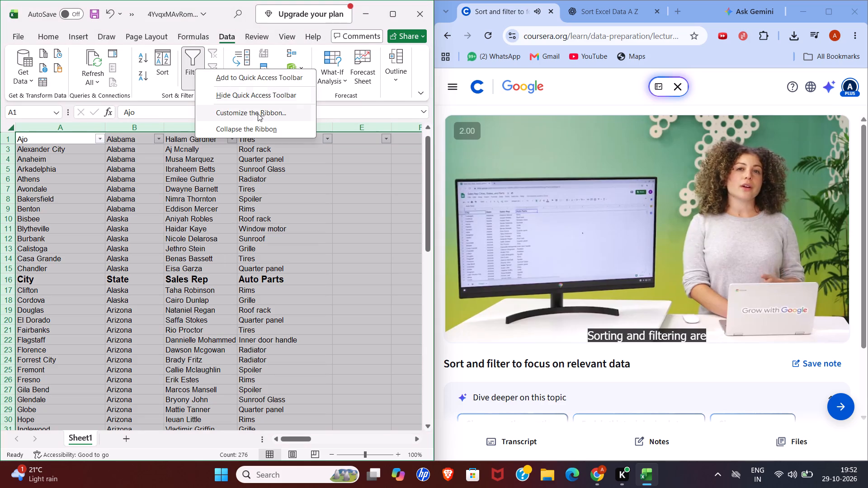
Finish the Coursera lecture video and open the practice assignment "Hands-On Activity: Clean data in spreadsheets with sorting and filtering".
{"action": "left_click", "coordinate": [607, 199]}
{"action": "left_click", "coordinate": [607, 199]}
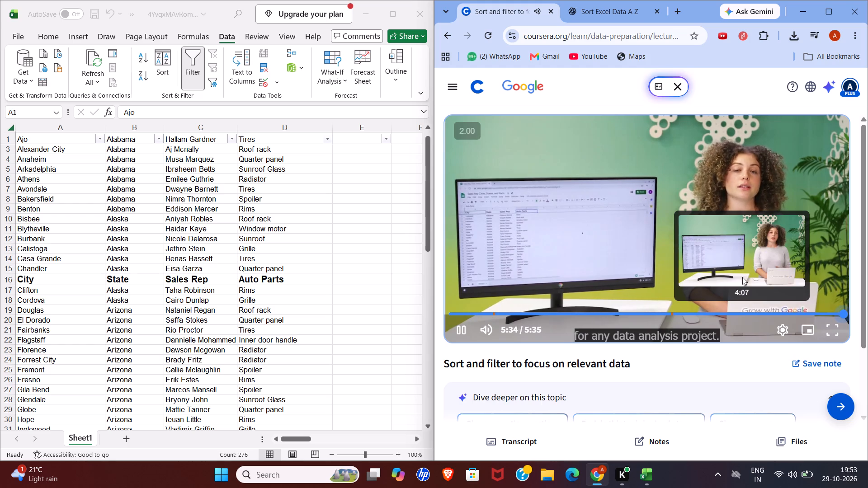
{"action": "left_click", "coordinate": [604, 245]}
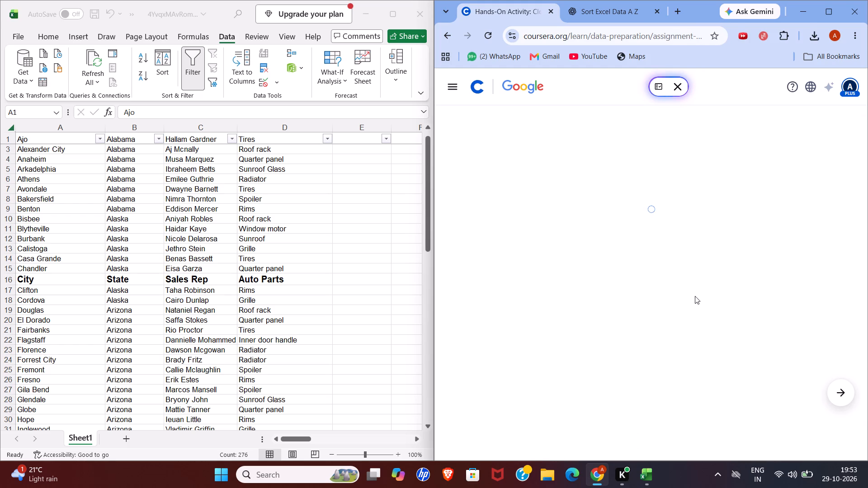
{"action": "scroll", "coordinate": [695, 296], "scroll_direction": "down", "scroll_amount": 6}
{"action": "left_click", "coordinate": [639, 445]}
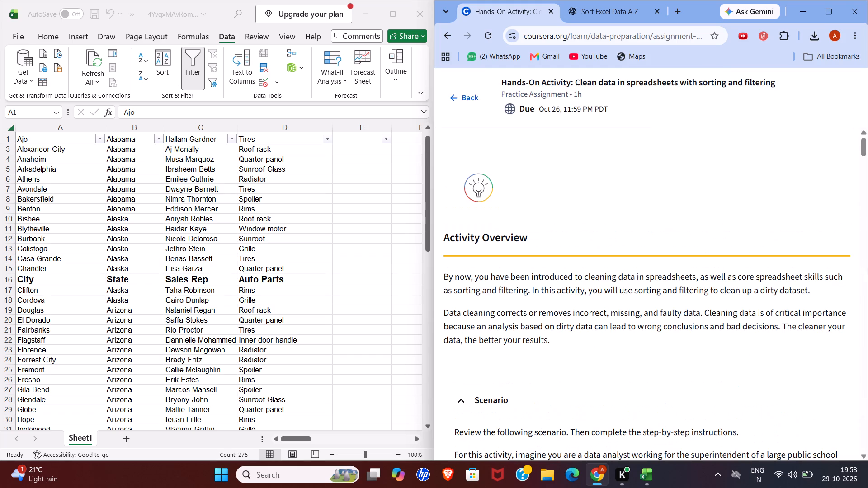
Read the activity overview and the scenario about the Portuguese school district's student performance data.
{"action": "scroll", "coordinate": [639, 319], "scroll_direction": "up", "scroll_amount": 1}
{"action": "scroll", "coordinate": [639, 319], "scroll_direction": "down", "scroll_amount": 2}
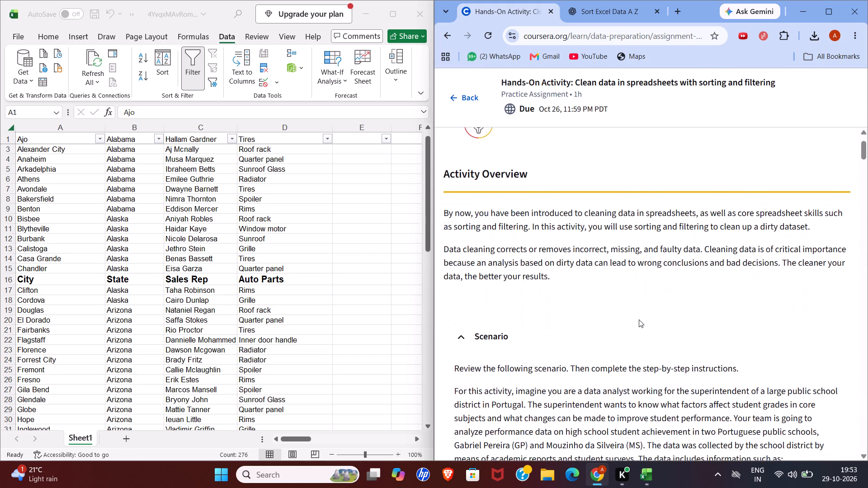
{"action": "scroll", "coordinate": [639, 319], "scroll_direction": "down", "scroll_amount": 2}
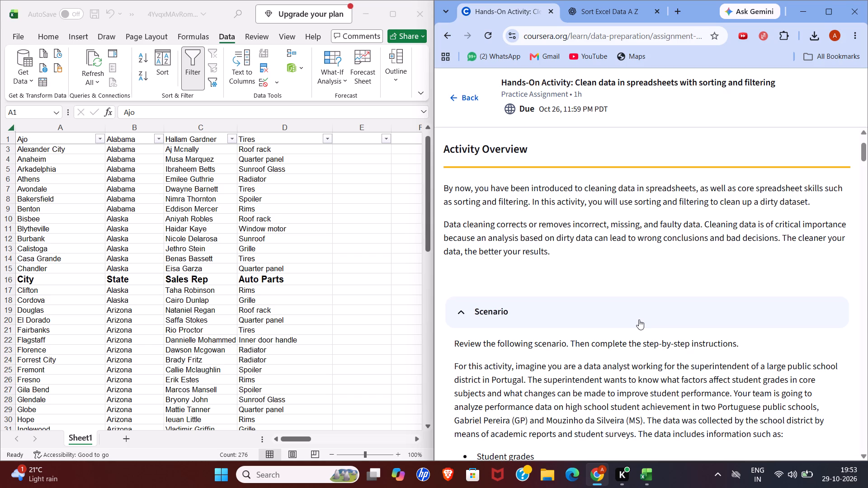
{"action": "scroll", "coordinate": [639, 319], "scroll_direction": "down", "scroll_amount": 1}
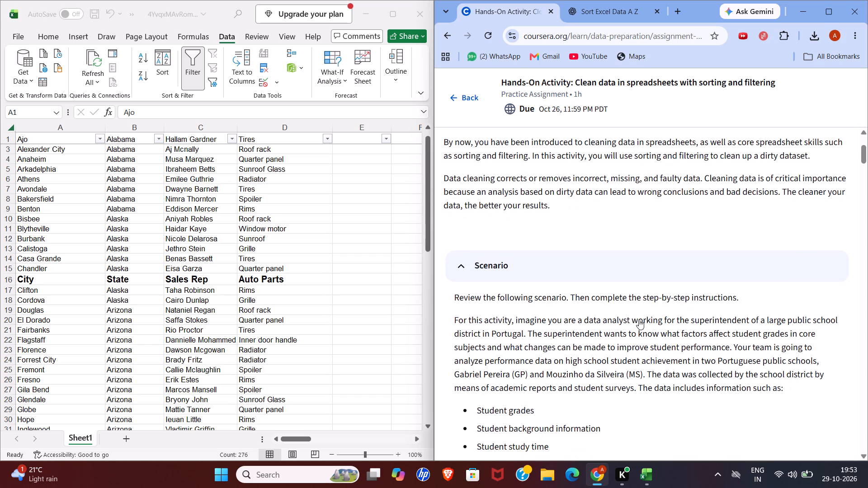
{"action": "scroll", "coordinate": [639, 319], "scroll_direction": "down", "scroll_amount": 1}
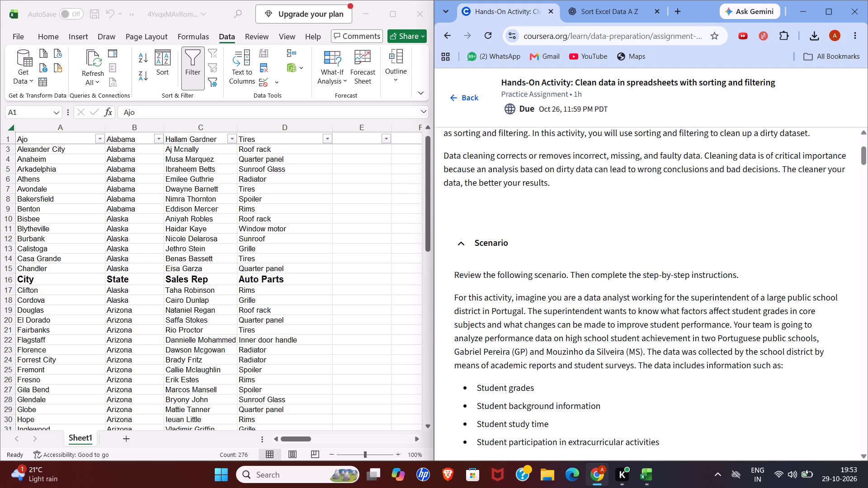
{"action": "scroll", "coordinate": [537, 193], "scroll_direction": "down", "scroll_amount": 1}
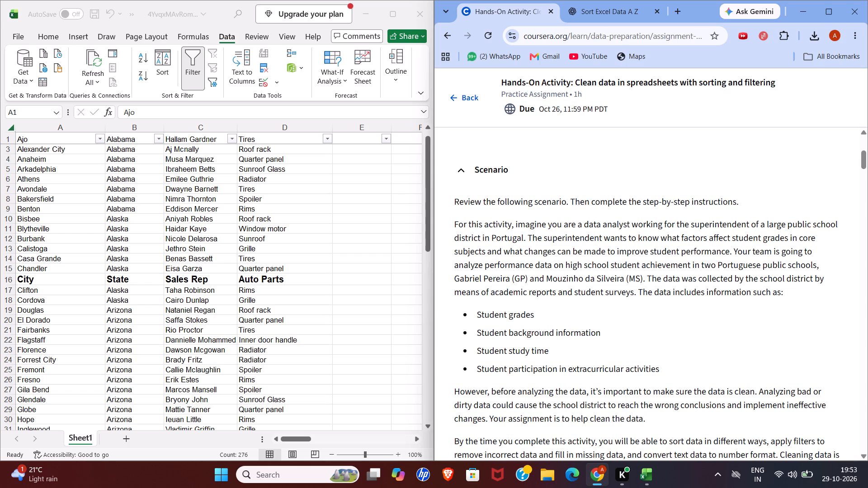
{"action": "scroll", "coordinate": [685, 209], "scroll_direction": "down", "scroll_amount": 1}
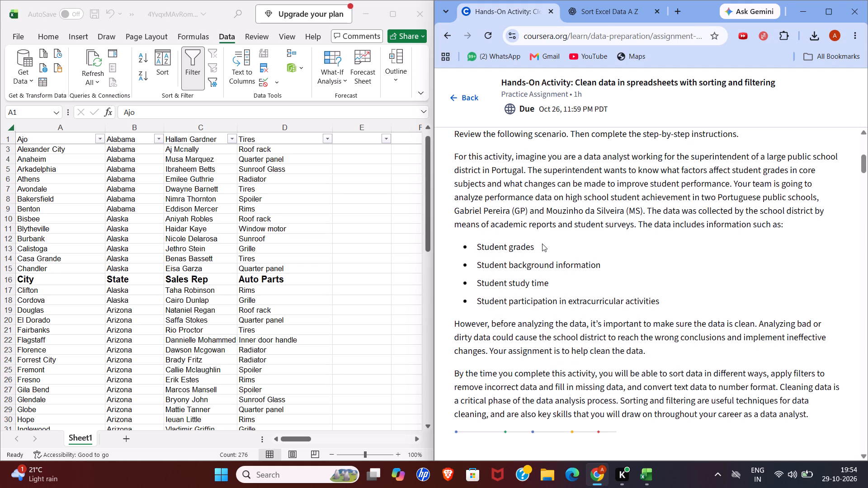
{"action": "scroll", "coordinate": [542, 244], "scroll_direction": "down", "scroll_amount": 1}
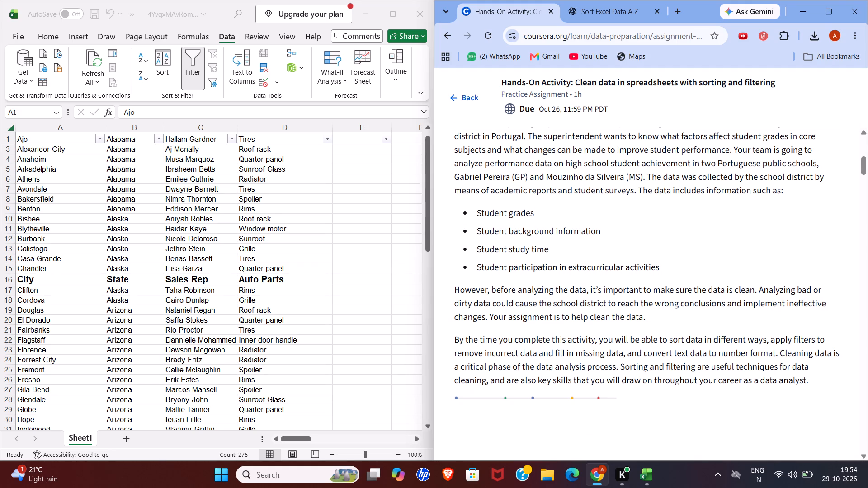
{"action": "scroll", "coordinate": [546, 248], "scroll_direction": "down", "scroll_amount": 1}
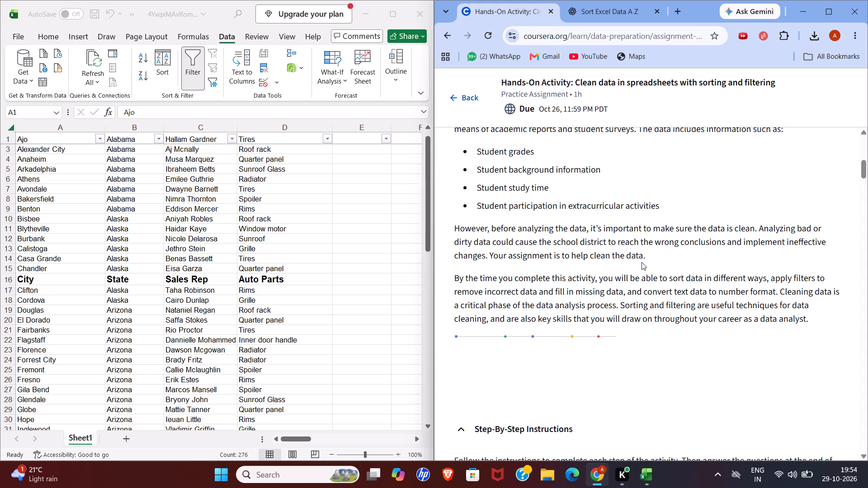
Download the student-performance-data CSV file from Step 1 of the activity and open it in Excel.
{"action": "scroll", "coordinate": [642, 262], "scroll_direction": "down", "scroll_amount": 1}
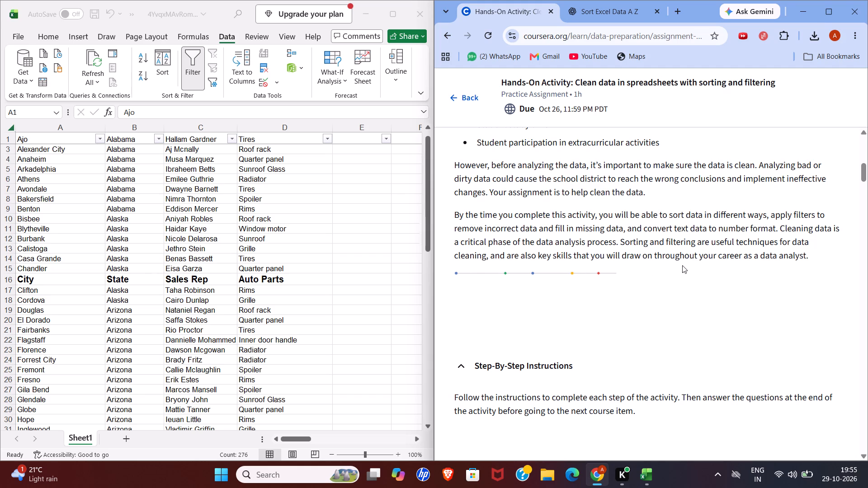
{"action": "scroll", "coordinate": [749, 261], "scroll_direction": "down", "scroll_amount": 2}
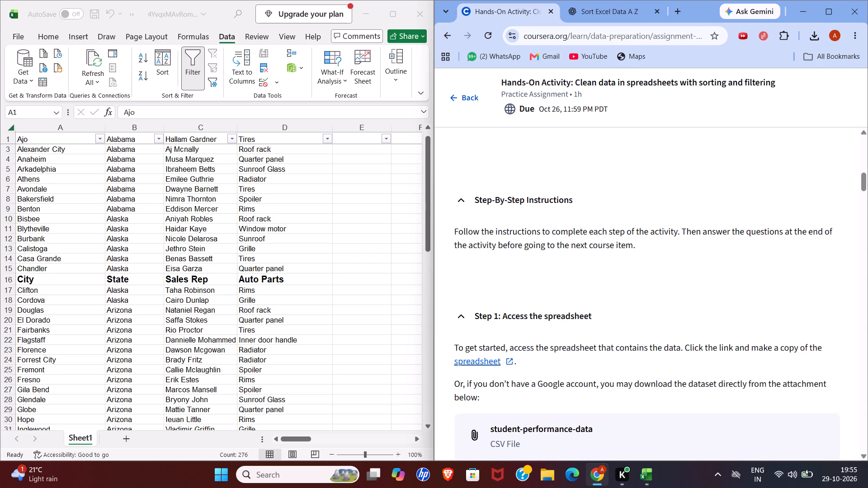
{"action": "scroll", "coordinate": [594, 231], "scroll_direction": "down", "scroll_amount": 1}
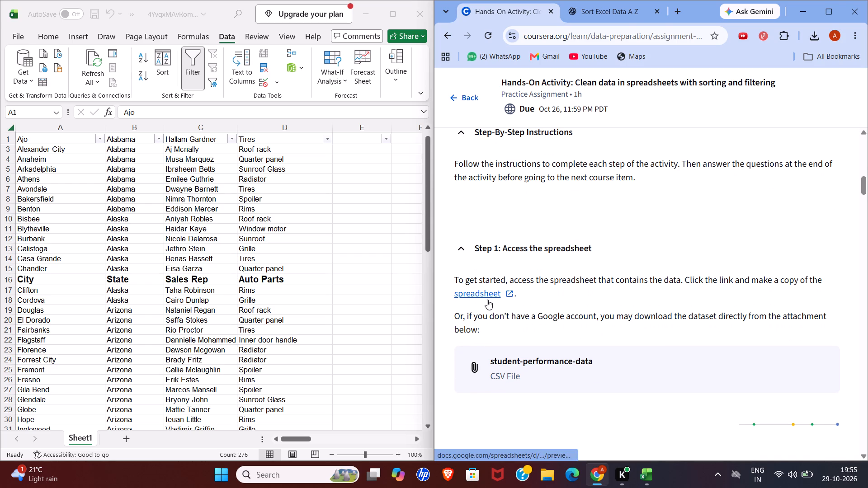
{"action": "double_click", "coordinate": [543, 372]}
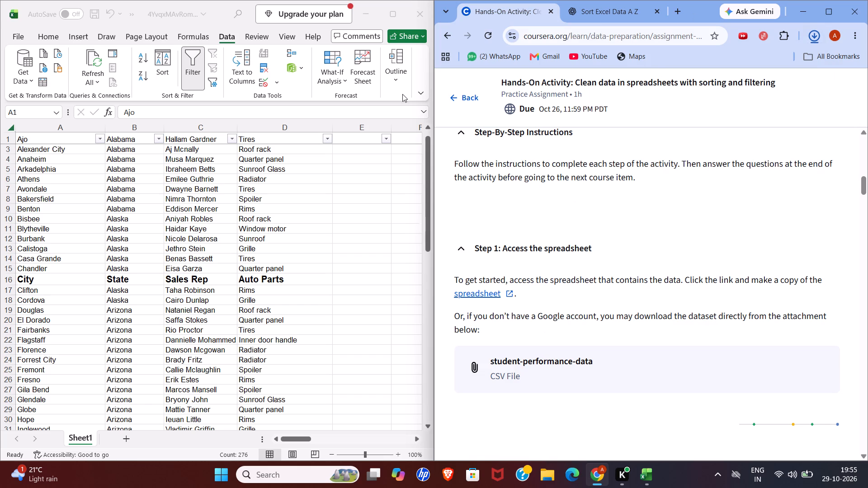
{"action": "double_click", "coordinate": [719, 66]}
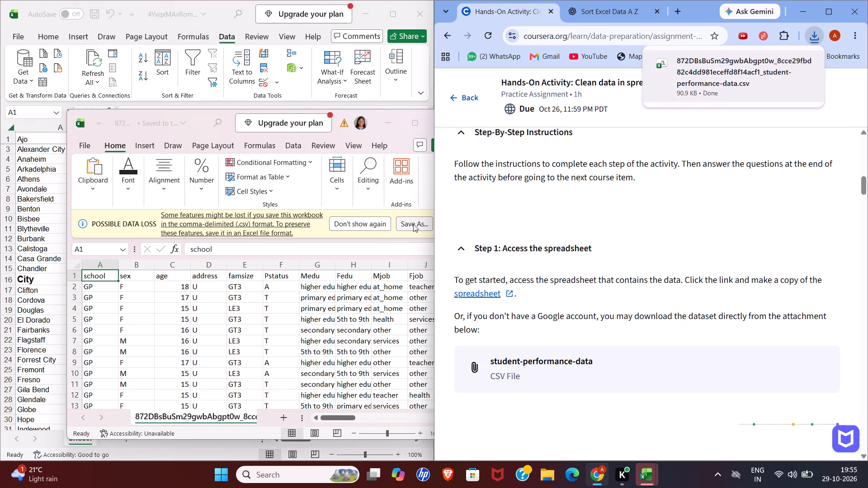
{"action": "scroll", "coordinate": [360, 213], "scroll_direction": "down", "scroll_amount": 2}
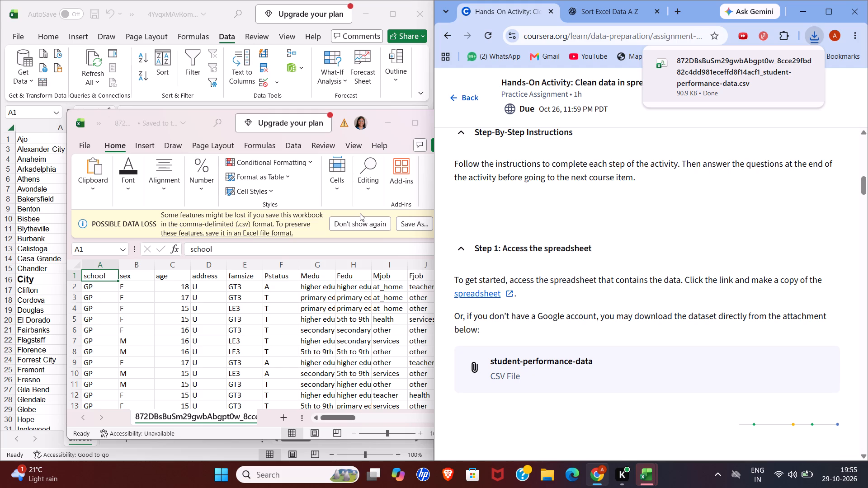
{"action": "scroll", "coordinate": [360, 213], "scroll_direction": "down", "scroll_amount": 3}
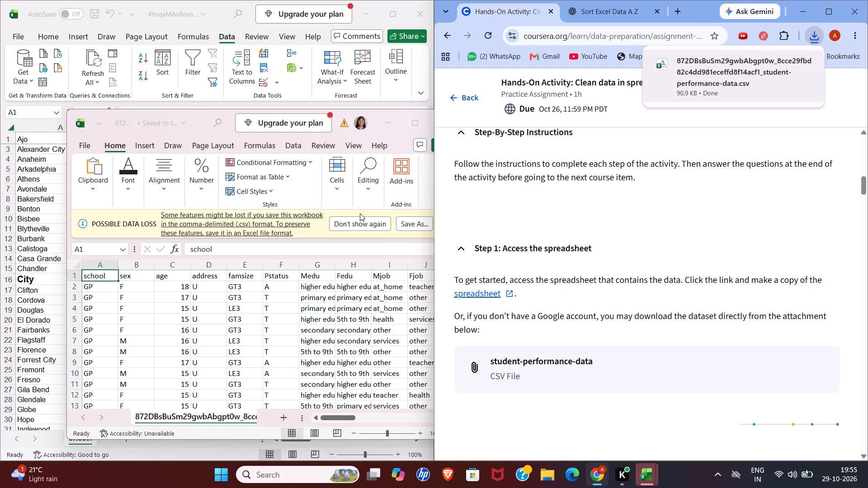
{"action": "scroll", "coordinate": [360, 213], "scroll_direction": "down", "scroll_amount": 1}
Close the Sales Rep cities and states workbook without saving its changes.
{"action": "left_click", "coordinate": [401, 27]}
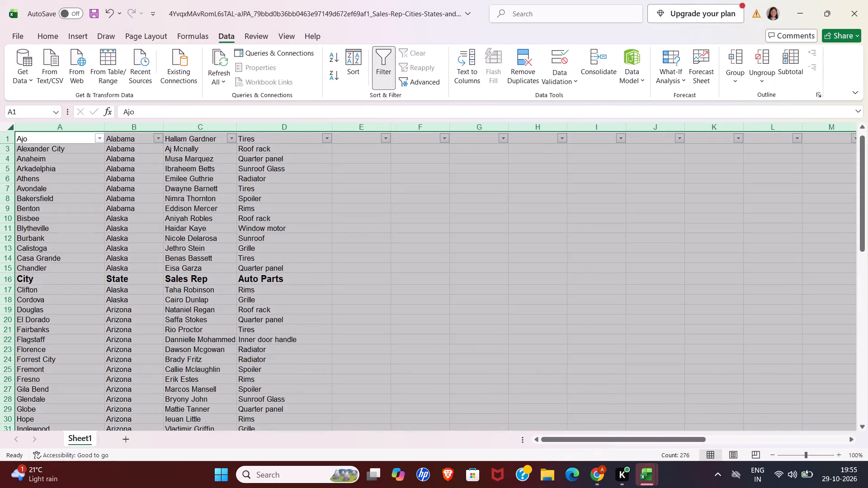
{"action": "scroll", "coordinate": [625, 244], "scroll_direction": "down", "scroll_amount": 4}
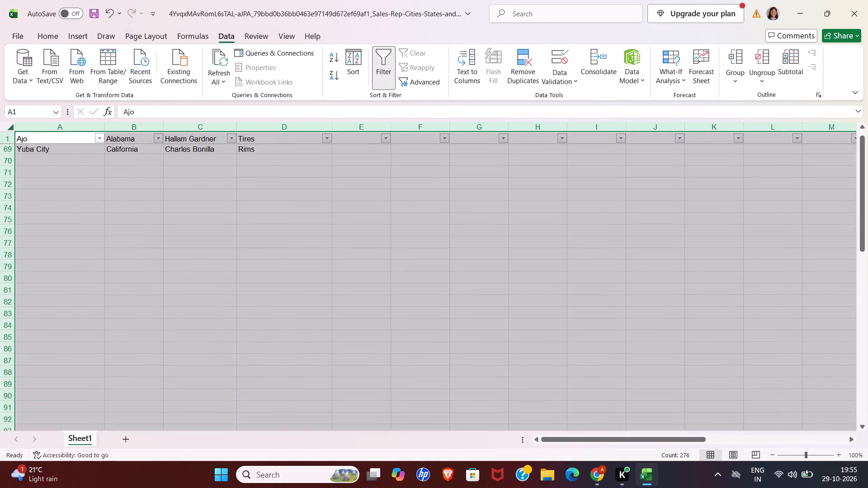
{"action": "scroll", "coordinate": [625, 244], "scroll_direction": "up", "scroll_amount": 7}
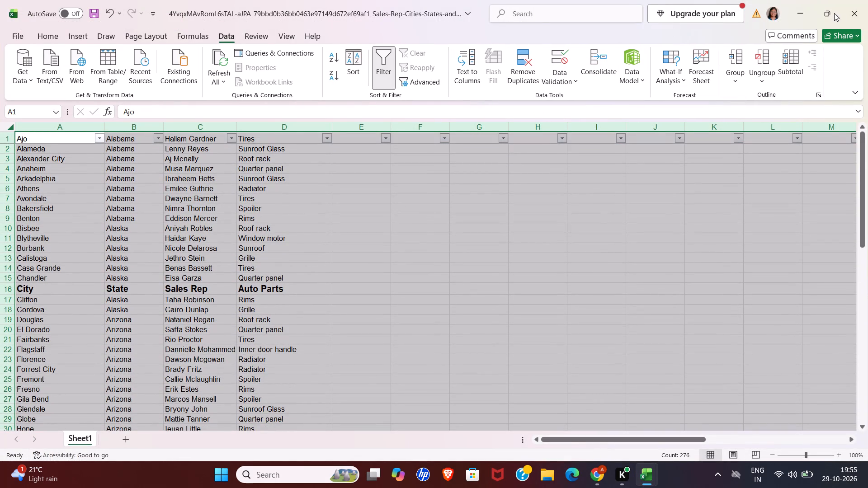
{"action": "left_click", "coordinate": [865, 20]}
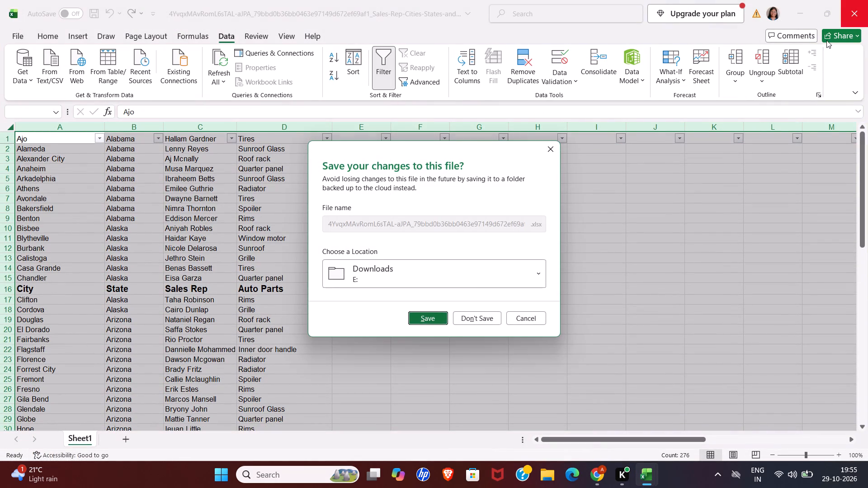
{"action": "left_click", "coordinate": [484, 318]}
Maximize the student-performance-data workbook and stop its possible data loss notice from showing again.
{"action": "left_click", "coordinate": [411, 117]}
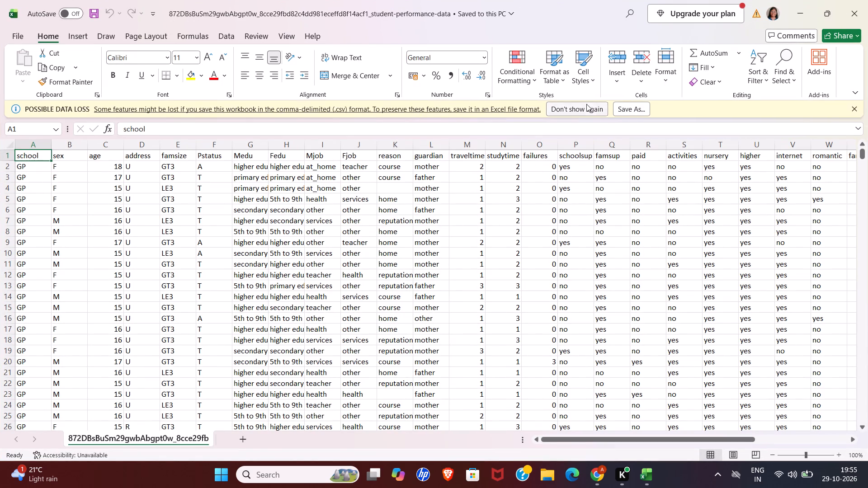
{"action": "left_click", "coordinate": [599, 110]}
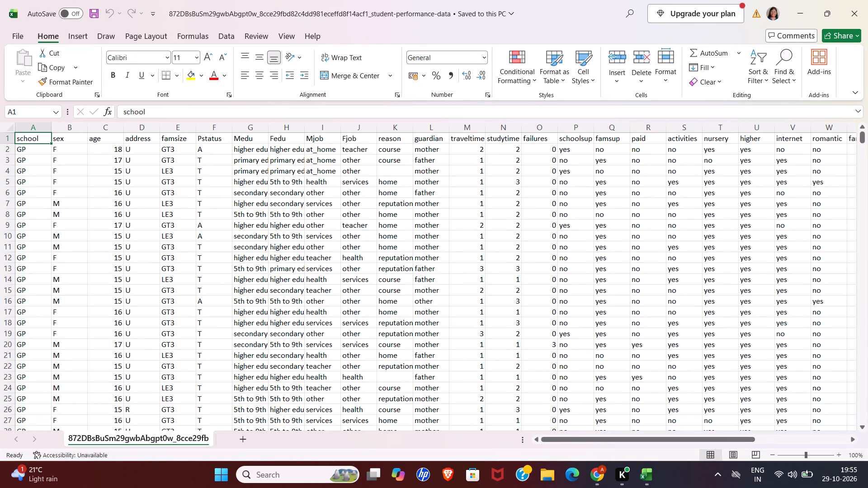
Look through the rows of the student performance data to see what the dataset contains.
{"action": "scroll", "coordinate": [603, 318], "scroll_direction": "up", "scroll_amount": 1}
{"action": "scroll", "coordinate": [603, 318], "scroll_direction": "down", "scroll_amount": 3}
{"action": "scroll", "coordinate": [603, 318], "scroll_direction": "up", "scroll_amount": 5}
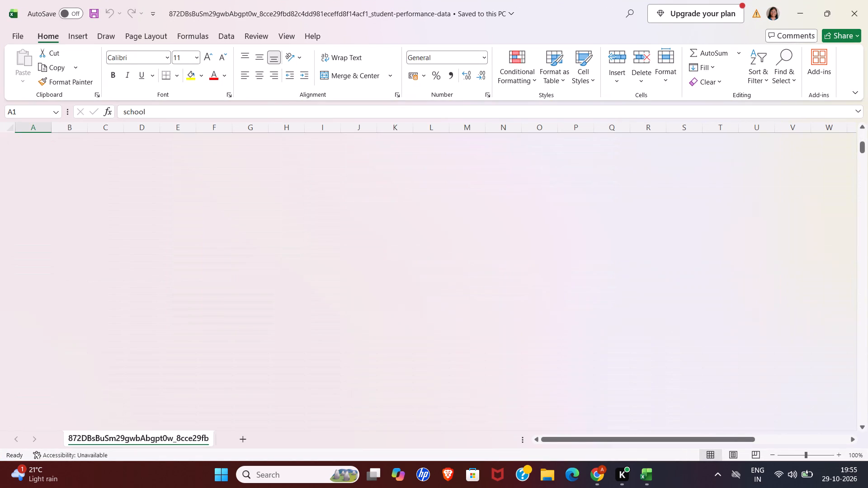
{"action": "scroll", "coordinate": [603, 318], "scroll_direction": "down", "scroll_amount": 19}
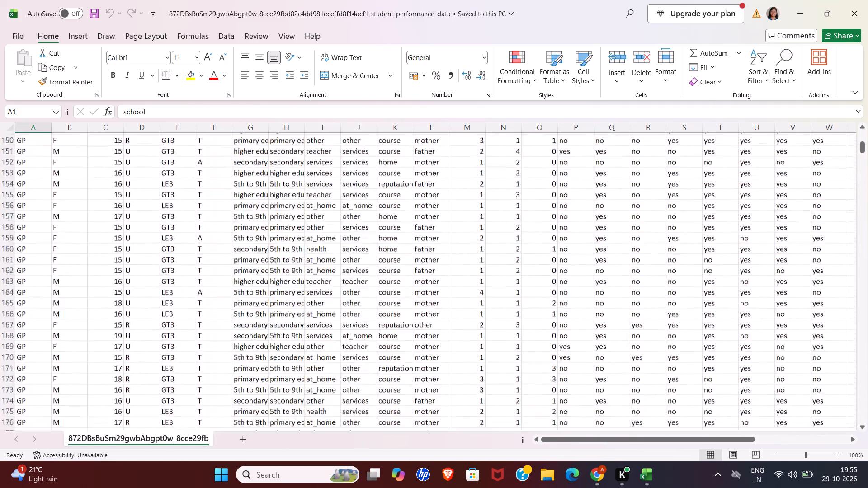
{"action": "scroll", "coordinate": [603, 318], "scroll_direction": "down", "scroll_amount": 2}
{"action": "scroll", "coordinate": [603, 318], "scroll_direction": "up", "scroll_amount": 13}
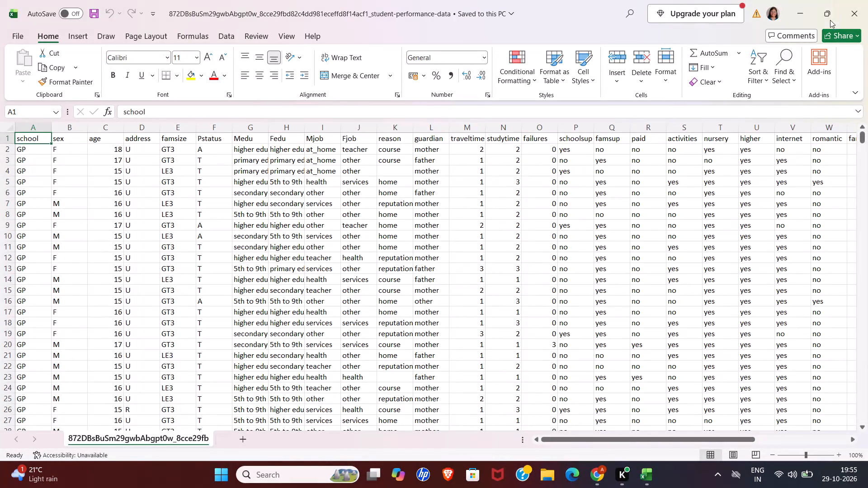
Arrange the student-performance-data workbook side by side with the Coursera activity page.
{"action": "left_click", "coordinate": [766, 67]}
{"action": "left_click", "coordinate": [777, 65]}
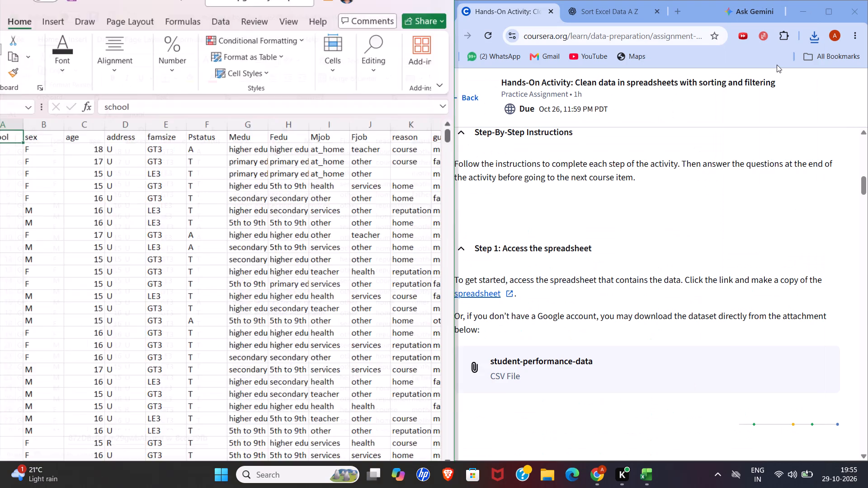
In the Coursera activity, read Step 2 on identifying how to clean the data and the opening Step 3 sorting instructions.
{"action": "scroll", "coordinate": [648, 317], "scroll_direction": "down", "scroll_amount": 1}
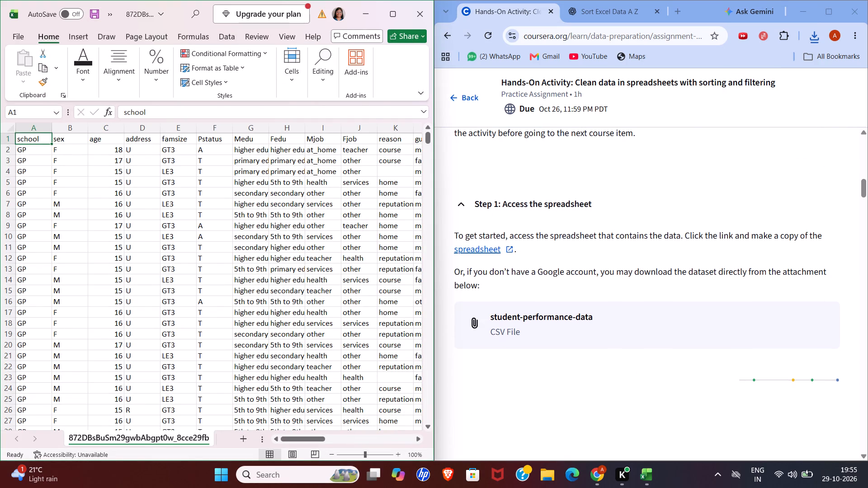
{"action": "scroll", "coordinate": [648, 317], "scroll_direction": "down", "scroll_amount": 4}
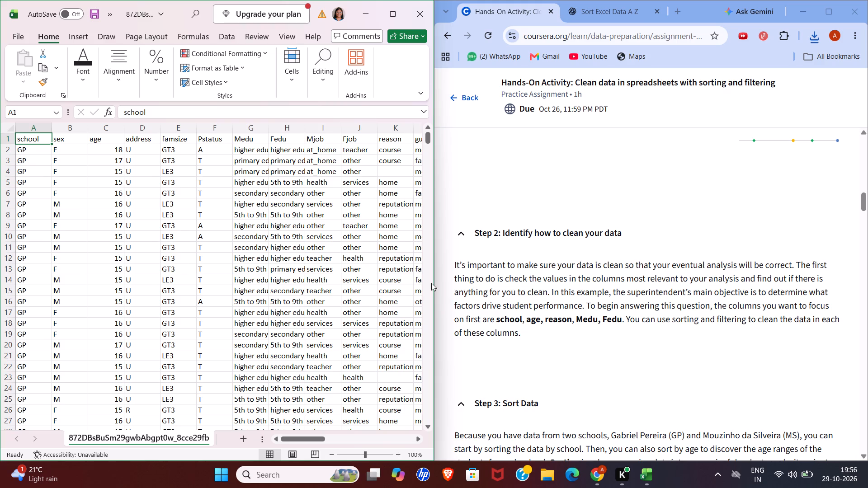
{"action": "scroll", "coordinate": [597, 302], "scroll_direction": "down", "scroll_amount": 1}
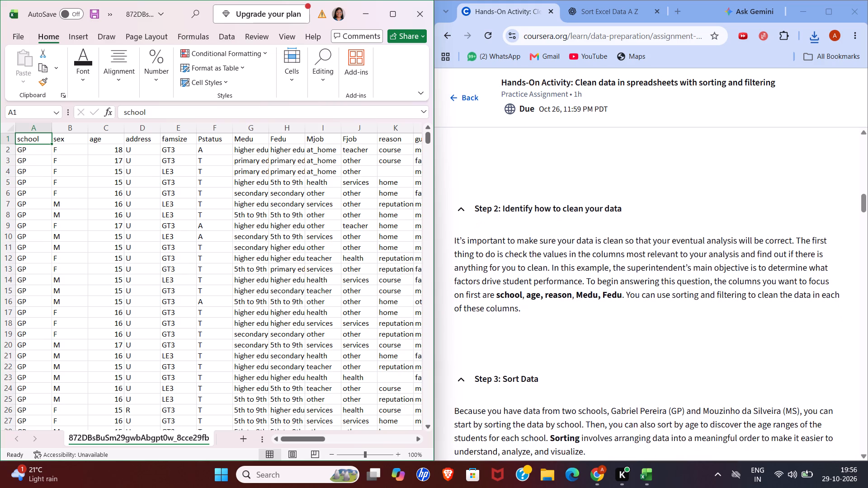
{"action": "scroll", "coordinate": [623, 295], "scroll_direction": "down", "scroll_amount": 2}
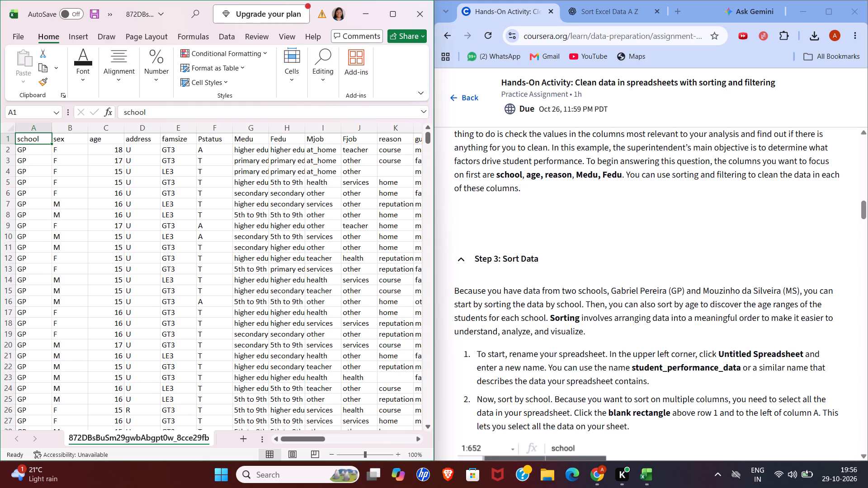
{"action": "scroll", "coordinate": [623, 295], "scroll_direction": "down", "scroll_amount": 2}
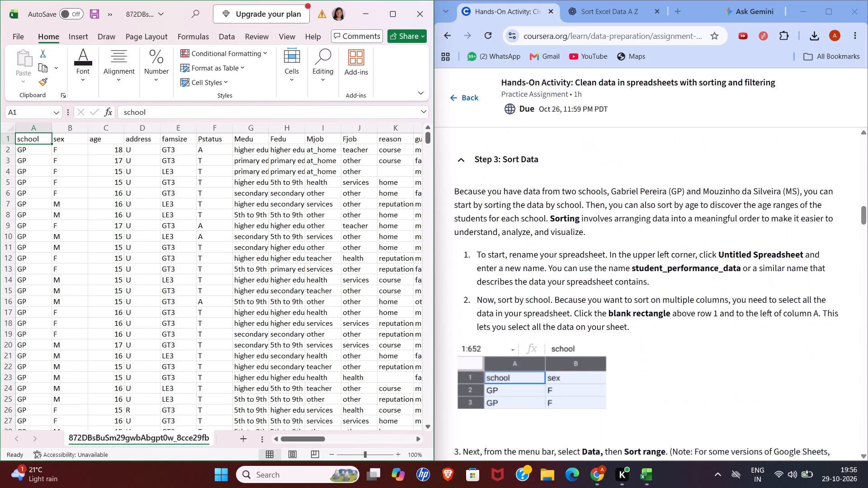
{"action": "scroll", "coordinate": [538, 242], "scroll_direction": "up", "scroll_amount": 4}
{"action": "scroll", "coordinate": [538, 242], "scroll_direction": "down", "scroll_amount": 2}
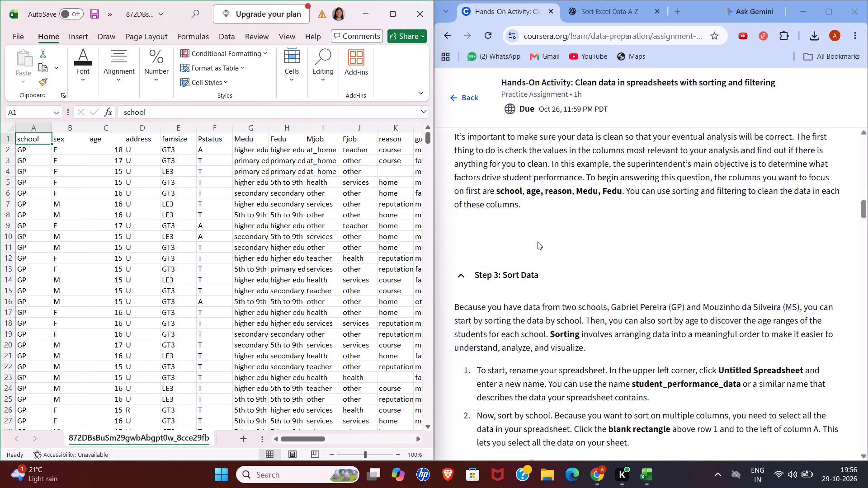
{"action": "scroll", "coordinate": [538, 242], "scroll_direction": "down", "scroll_amount": 3}
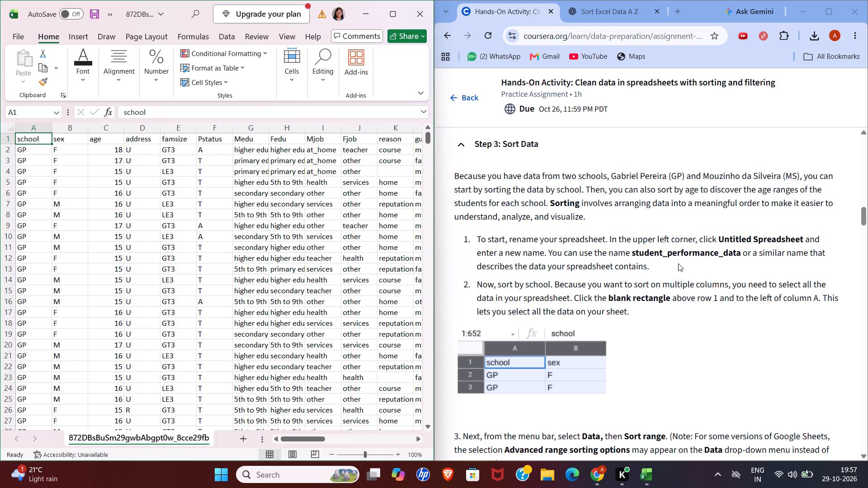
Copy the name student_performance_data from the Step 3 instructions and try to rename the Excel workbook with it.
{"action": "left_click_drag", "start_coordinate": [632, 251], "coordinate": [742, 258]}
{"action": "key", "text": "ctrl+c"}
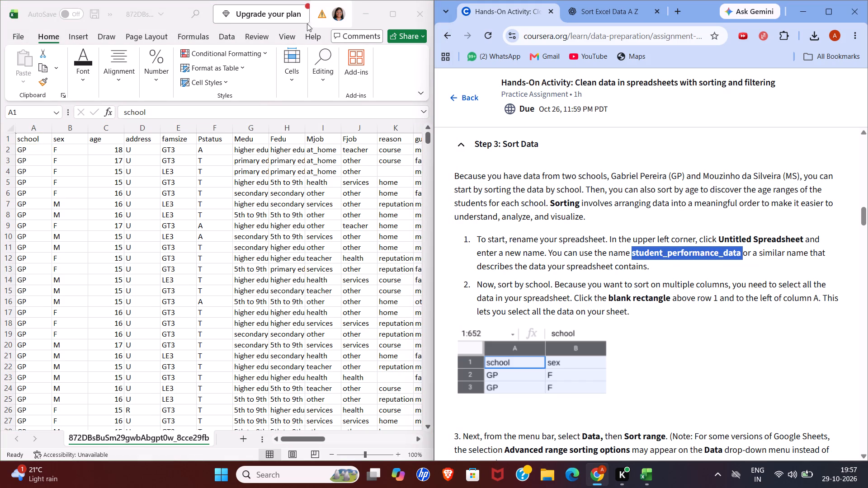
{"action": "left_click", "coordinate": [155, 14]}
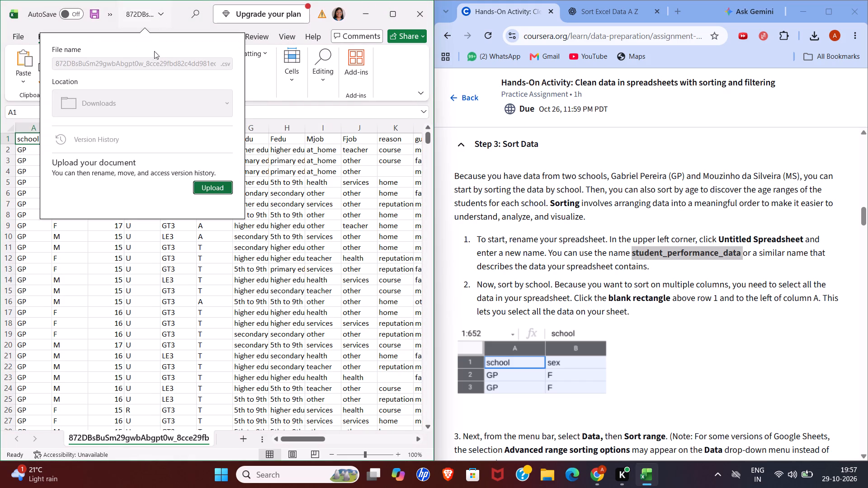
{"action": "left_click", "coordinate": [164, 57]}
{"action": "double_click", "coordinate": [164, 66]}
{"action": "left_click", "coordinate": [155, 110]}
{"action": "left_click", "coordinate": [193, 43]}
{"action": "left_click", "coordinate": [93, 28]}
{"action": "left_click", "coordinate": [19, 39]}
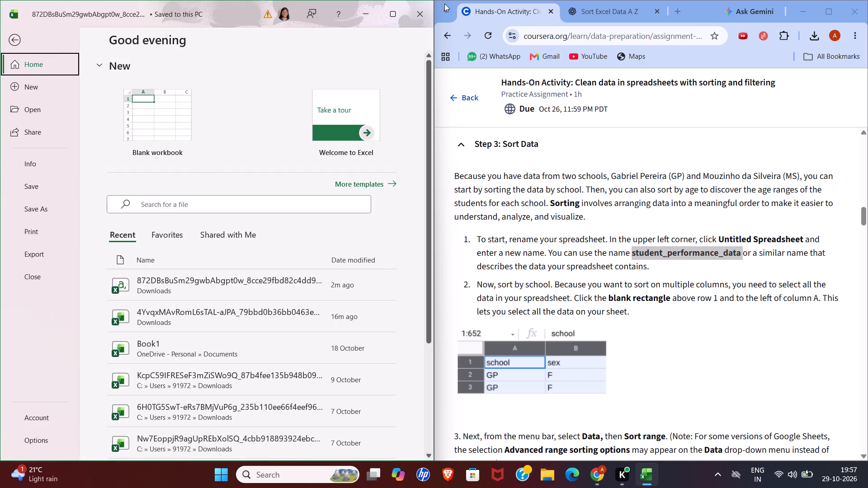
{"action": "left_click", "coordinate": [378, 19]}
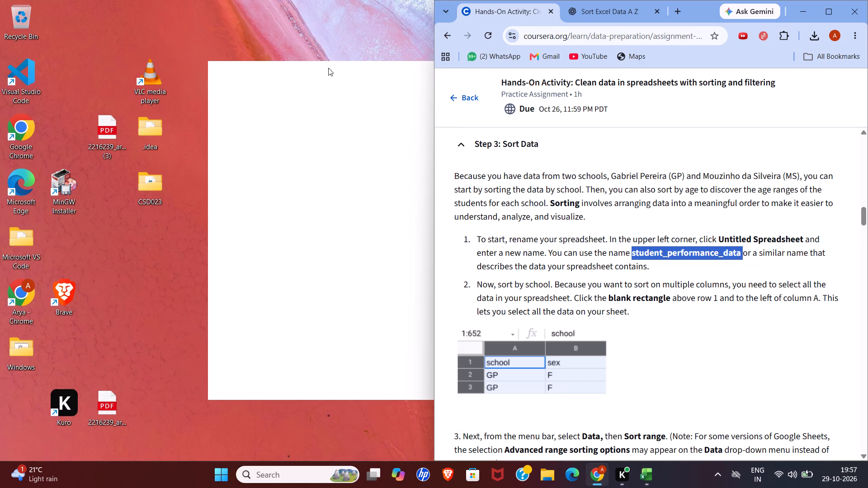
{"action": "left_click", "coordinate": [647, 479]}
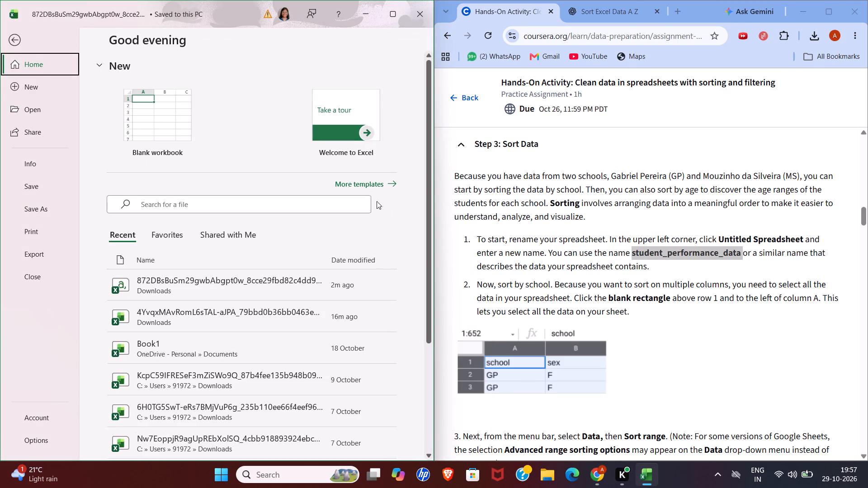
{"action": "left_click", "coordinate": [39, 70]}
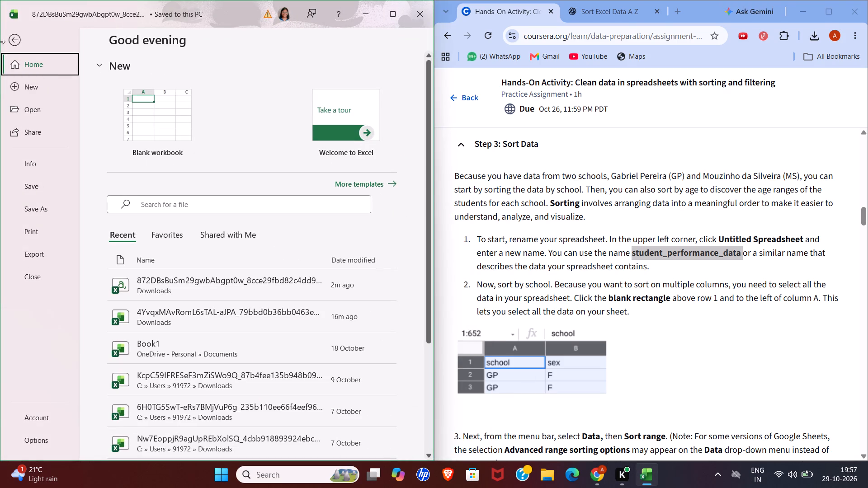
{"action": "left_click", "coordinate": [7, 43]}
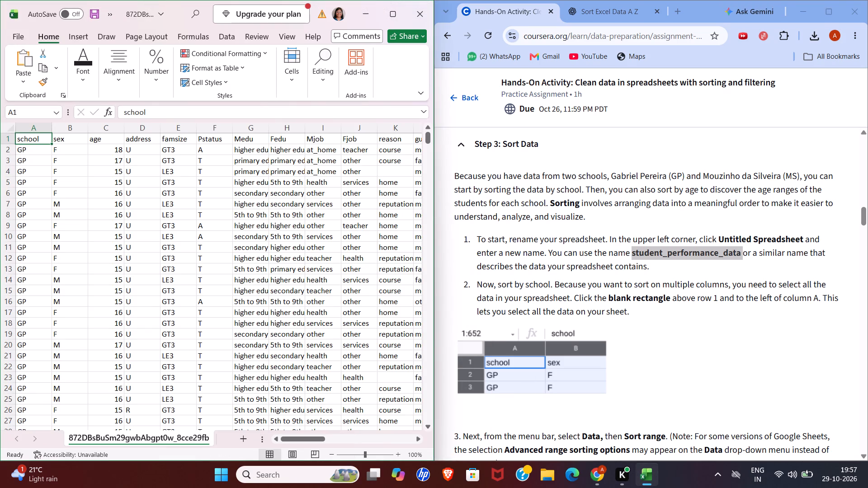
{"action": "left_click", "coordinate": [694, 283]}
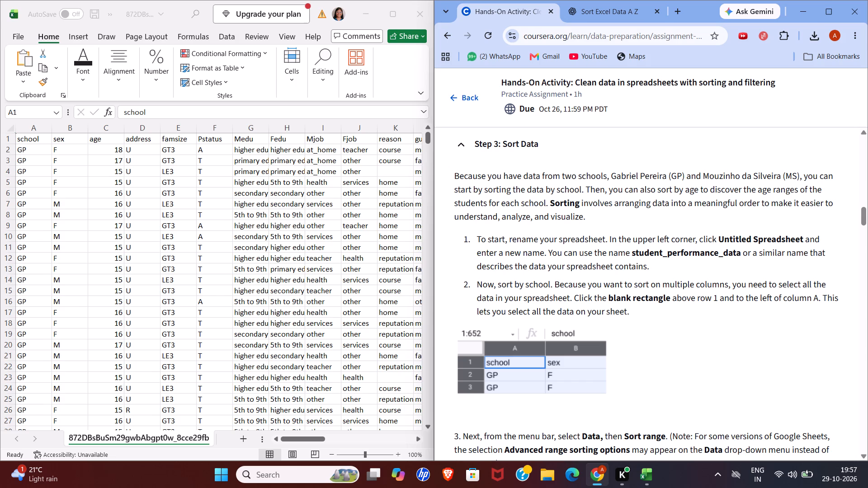
Select the whole sheet and set up a custom sort with headers, using the school column on cell values, A to Z.
{"action": "scroll", "coordinate": [670, 300], "scroll_direction": "down", "scroll_amount": 1}
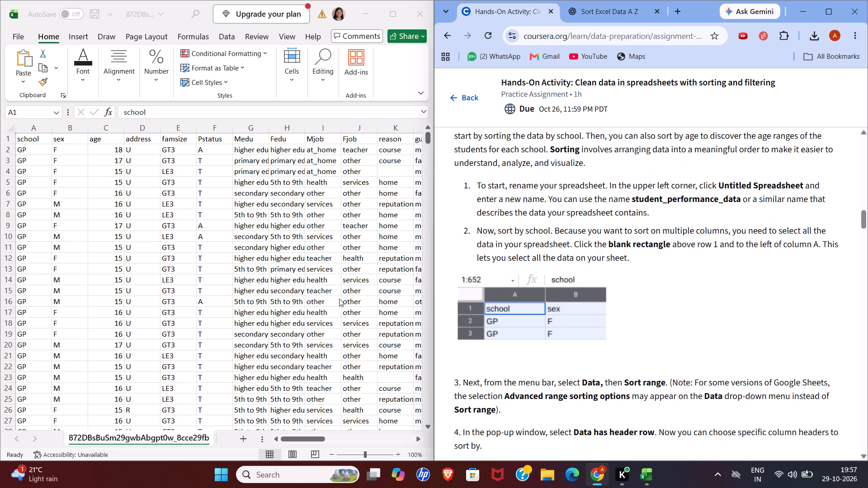
{"action": "scroll", "coordinate": [252, 287], "scroll_direction": "up", "scroll_amount": 2}
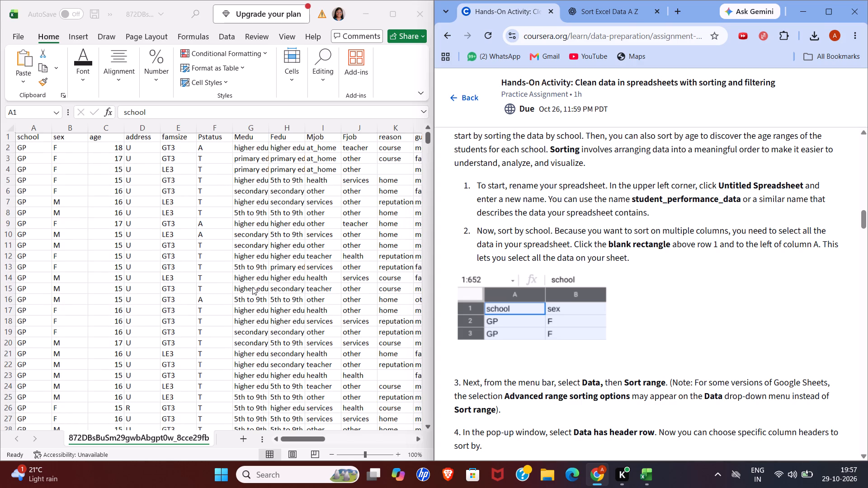
{"action": "scroll", "coordinate": [252, 287], "scroll_direction": "up", "scroll_amount": 1}
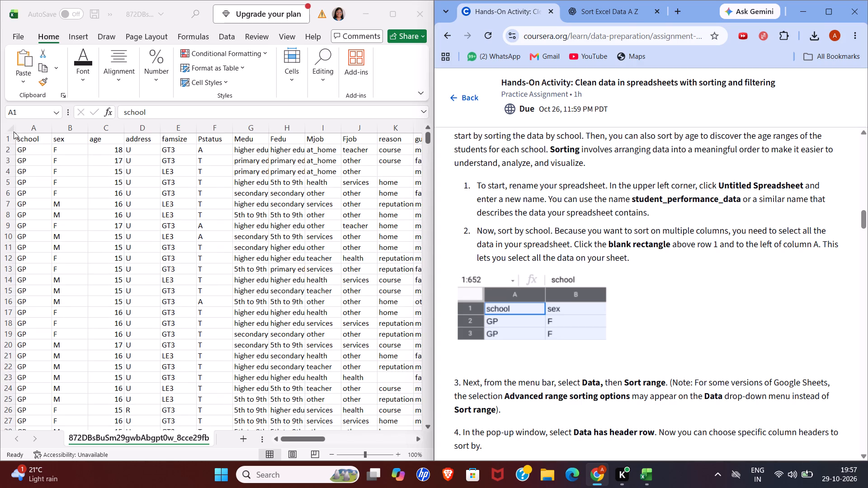
{"action": "left_click", "coordinate": [10, 128]}
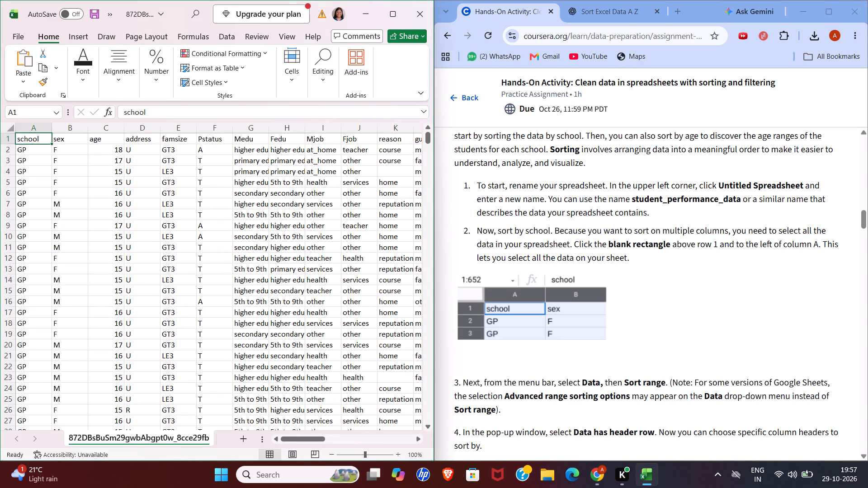
{"action": "double_click", "coordinate": [6, 128]}
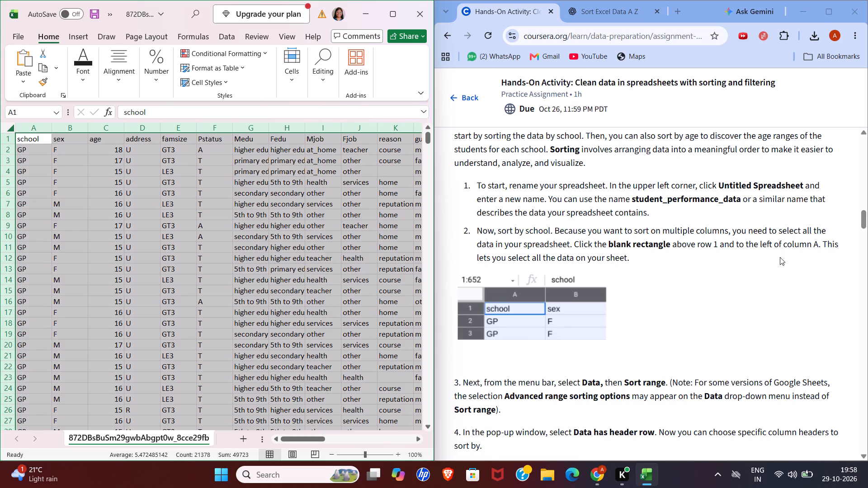
{"action": "scroll", "coordinate": [794, 263], "scroll_direction": "down", "scroll_amount": 3}
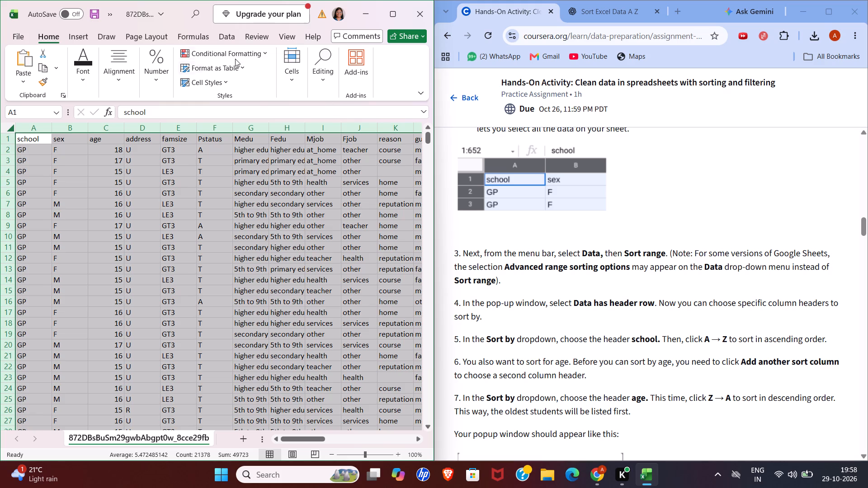
{"action": "left_click", "coordinate": [231, 39]}
{"action": "left_click", "coordinate": [170, 73]}
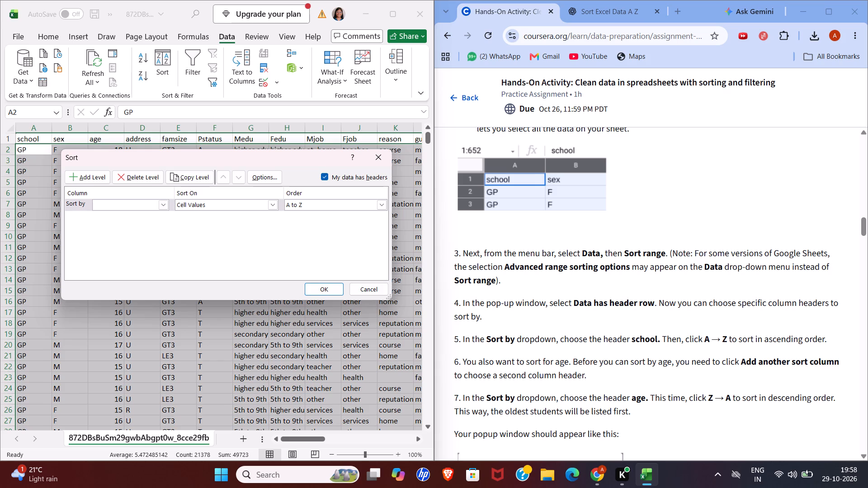
{"action": "scroll", "coordinate": [521, 291], "scroll_direction": "down", "scroll_amount": 1}
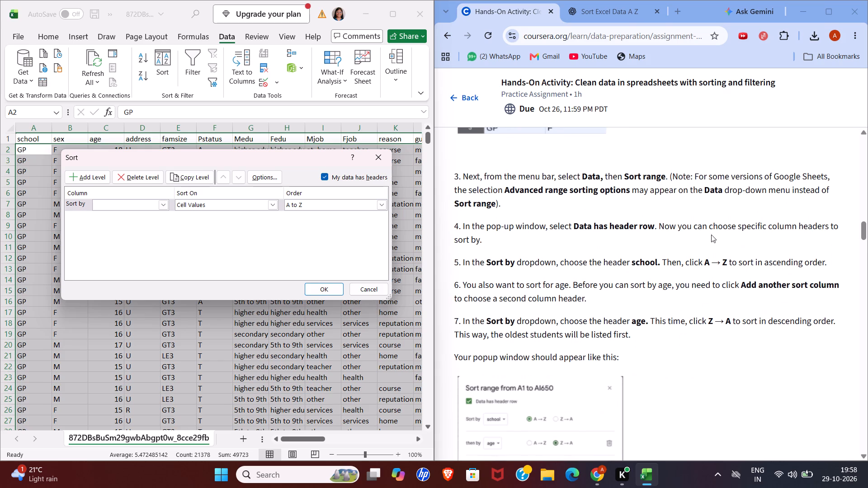
{"action": "scroll", "coordinate": [507, 246], "scroll_direction": "down", "scroll_amount": 1}
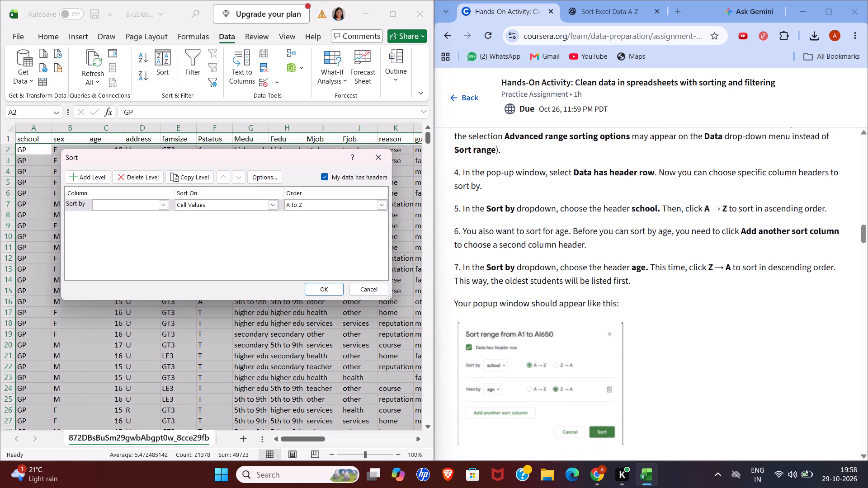
{"action": "left_click", "coordinate": [165, 206]}
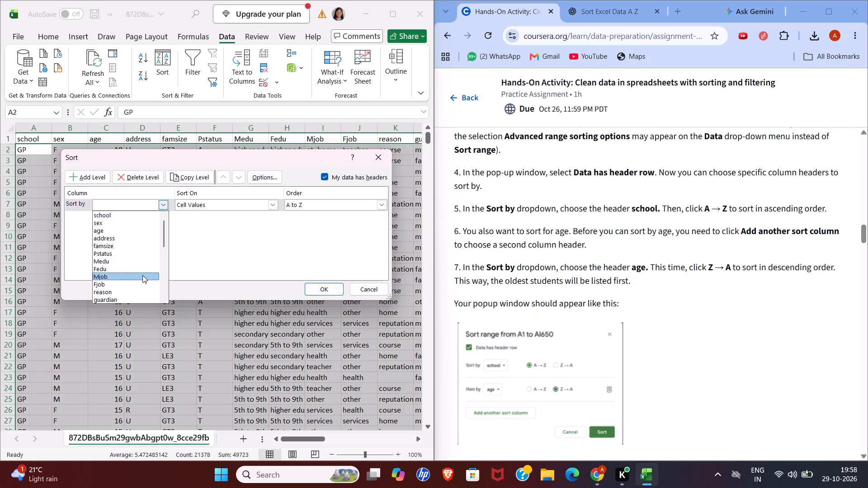
{"action": "left_click", "coordinate": [129, 216]}
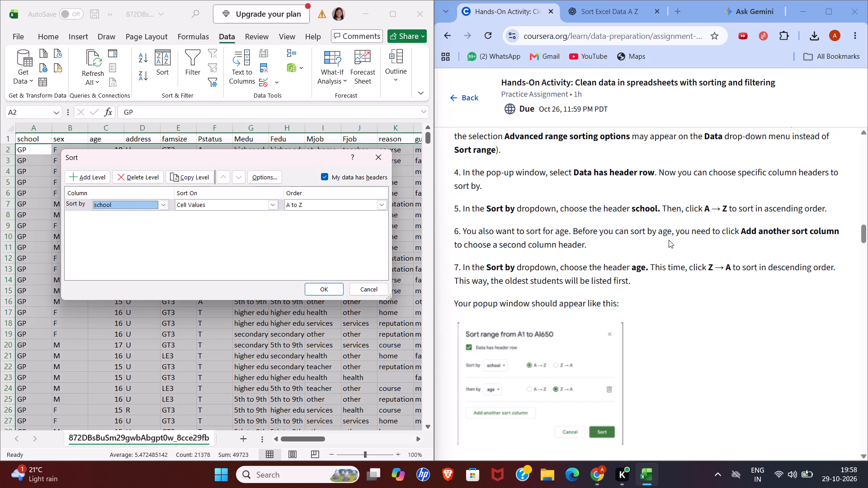
{"action": "left_click", "coordinate": [340, 205]}
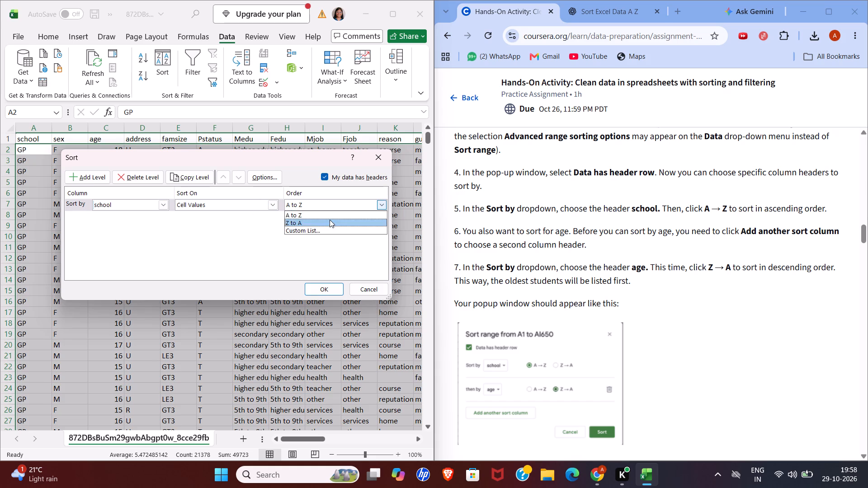
{"action": "left_click", "coordinate": [329, 212]}
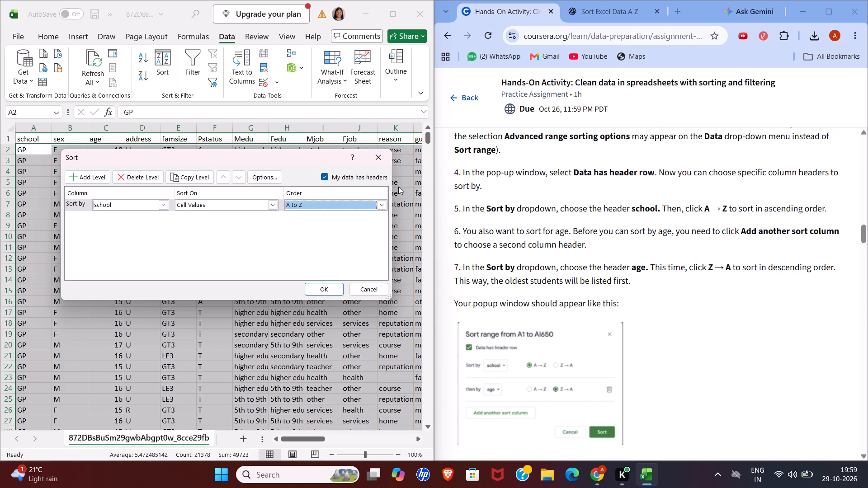
Add a second sort level on the age column ordered Largest to Smallest, and apply the sort.
{"action": "left_click", "coordinate": [86, 177]}
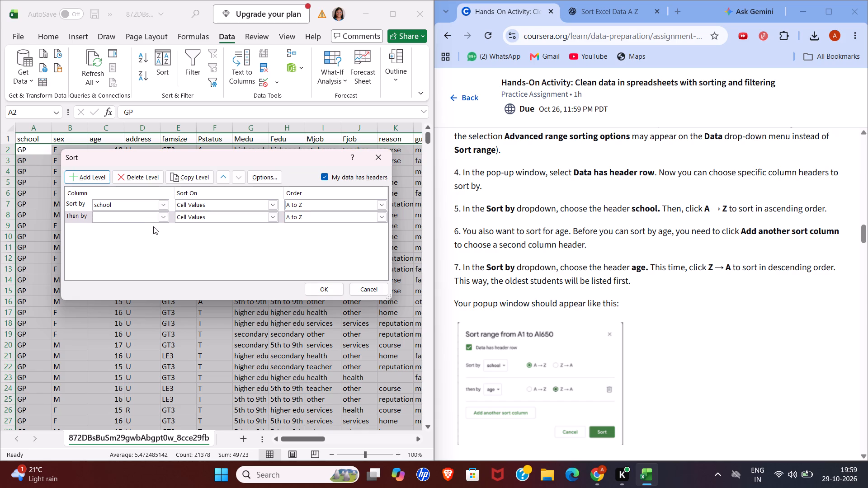
{"action": "left_click", "coordinate": [164, 221]}
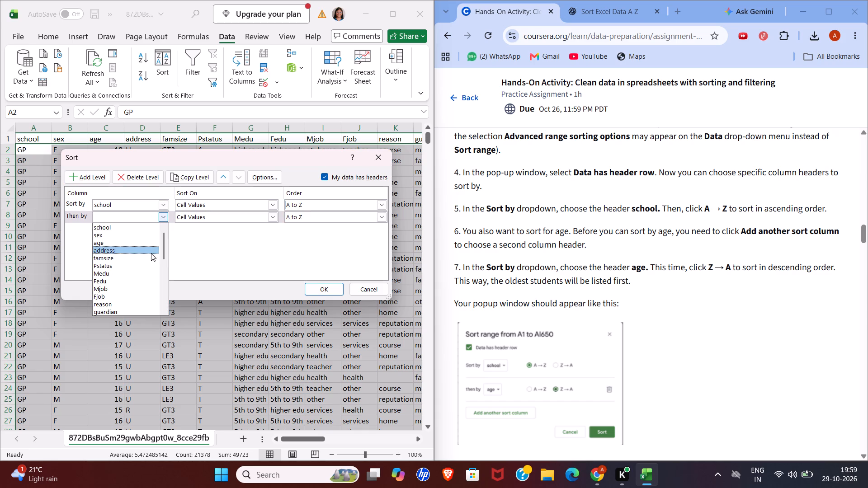
{"action": "left_click", "coordinate": [140, 244]}
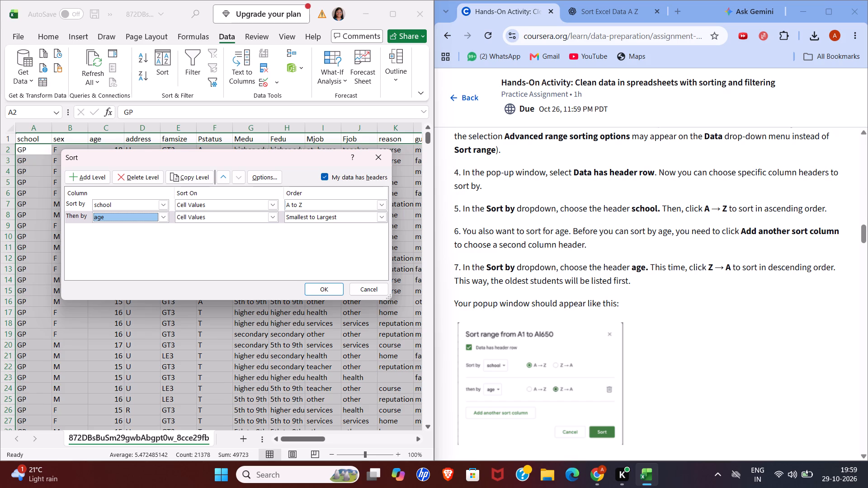
{"action": "left_click", "coordinate": [378, 222]}
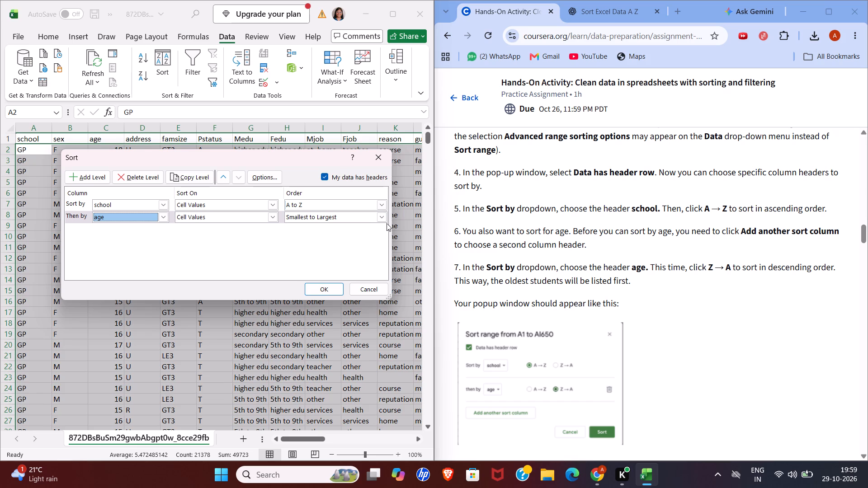
{"action": "left_click", "coordinate": [383, 220]}
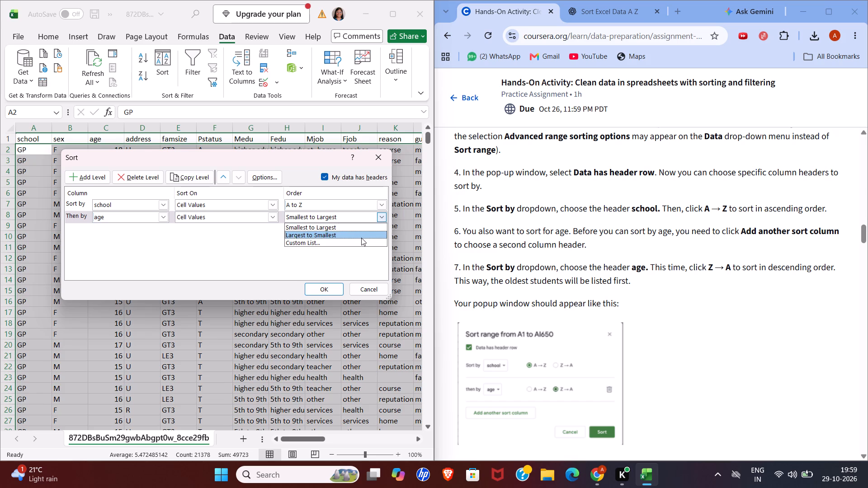
{"action": "left_click", "coordinate": [361, 238]}
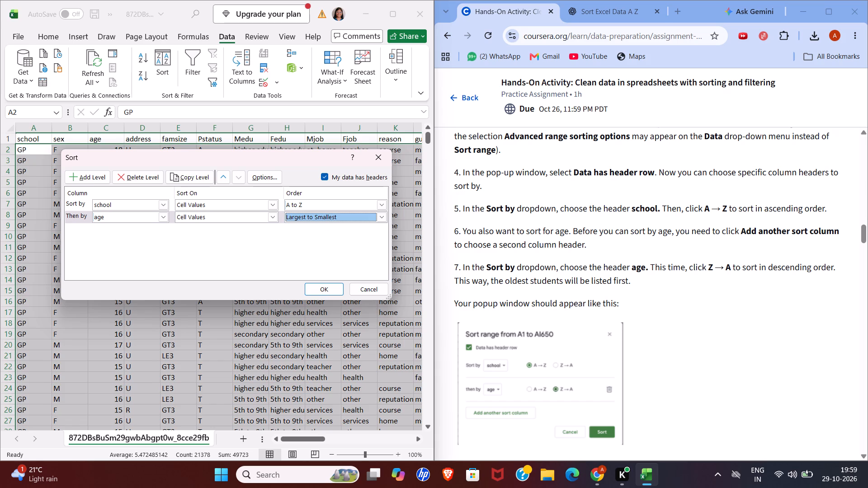
{"action": "scroll", "coordinate": [595, 287], "scroll_direction": "down", "scroll_amount": 2}
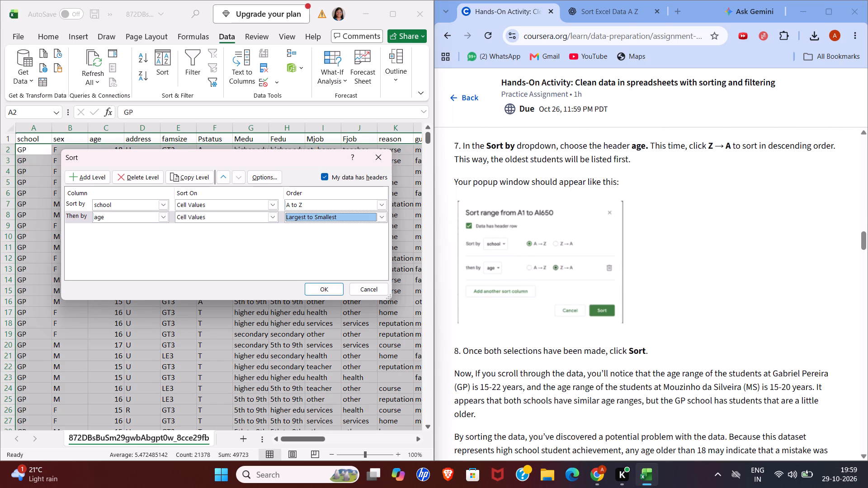
{"action": "scroll", "coordinate": [576, 277], "scroll_direction": "down", "scroll_amount": 1}
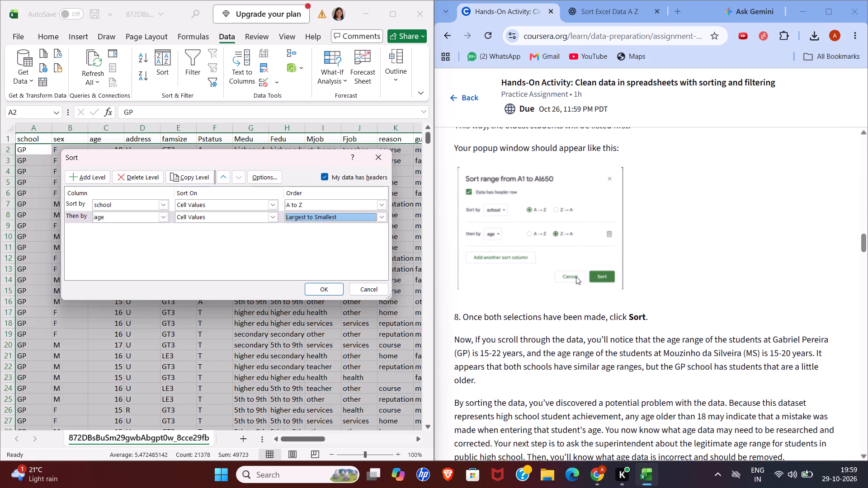
{"action": "scroll", "coordinate": [576, 277], "scroll_direction": "down", "scroll_amount": 3}
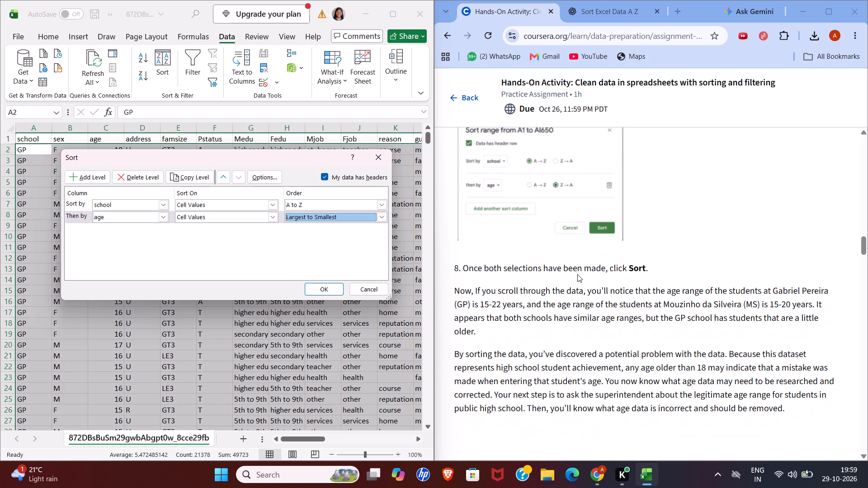
{"action": "scroll", "coordinate": [632, 268], "scroll_direction": "down", "scroll_amount": 1}
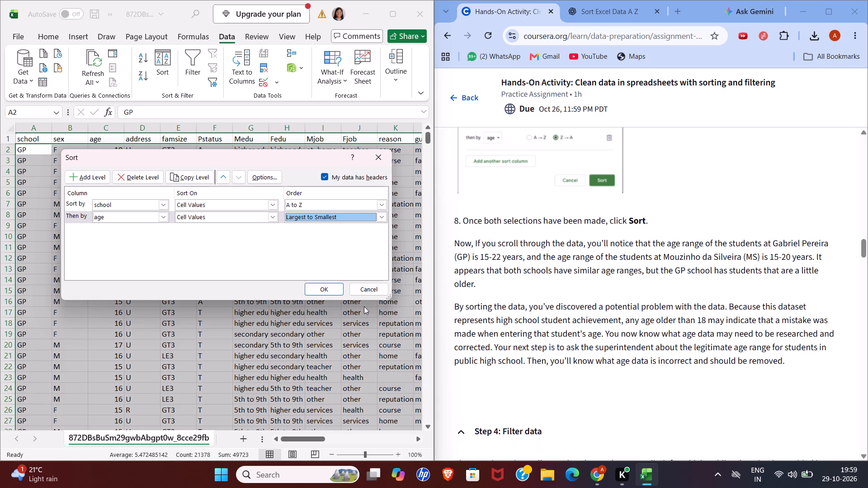
{"action": "left_click", "coordinate": [326, 289]}
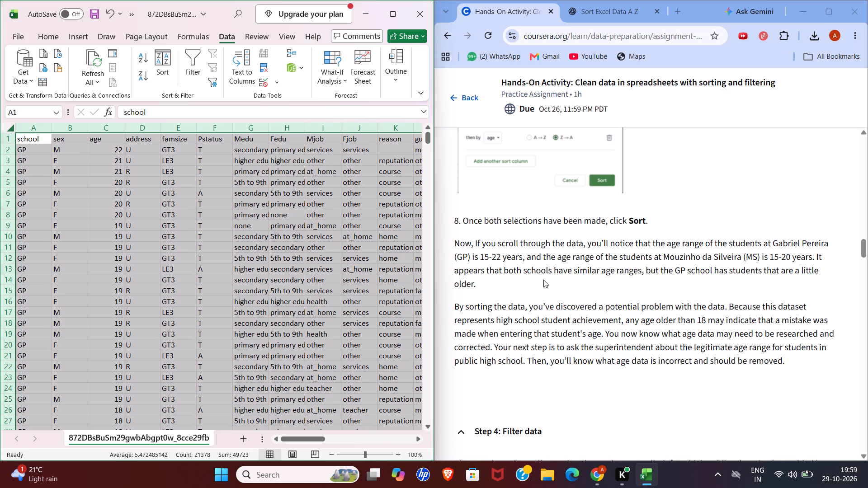
Look through the sorted rows to compare the student age ranges of the GP and MS schools with the activity's explanation.
{"action": "scroll", "coordinate": [544, 280], "scroll_direction": "up", "scroll_amount": 1}
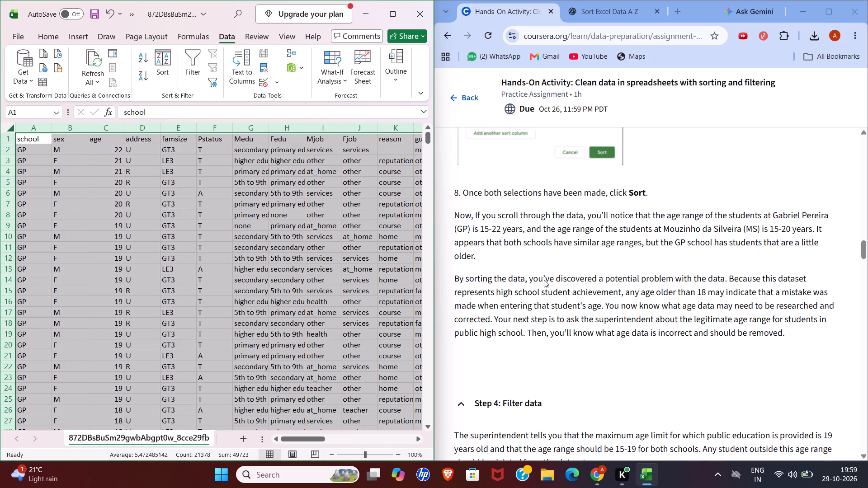
{"action": "scroll", "coordinate": [544, 280], "scroll_direction": "up", "scroll_amount": 3}
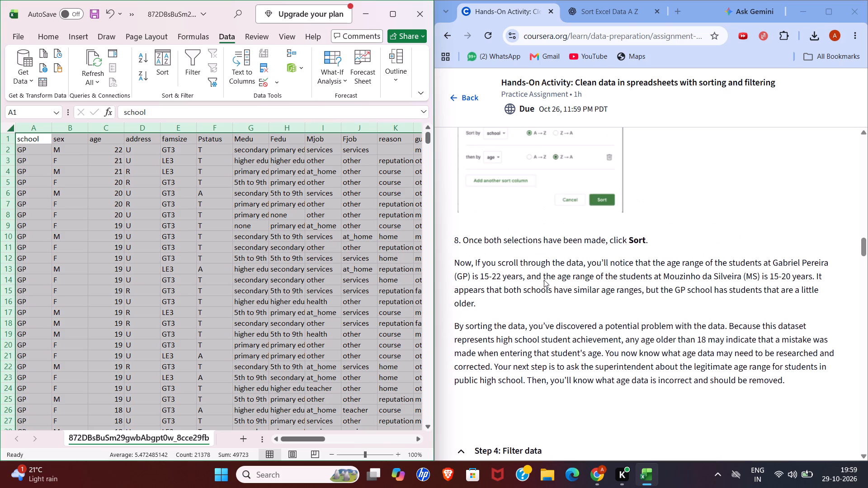
{"action": "scroll", "coordinate": [544, 280], "scroll_direction": "up", "scroll_amount": 1}
{"action": "scroll", "coordinate": [211, 274], "scroll_direction": "right", "scroll_amount": 2}
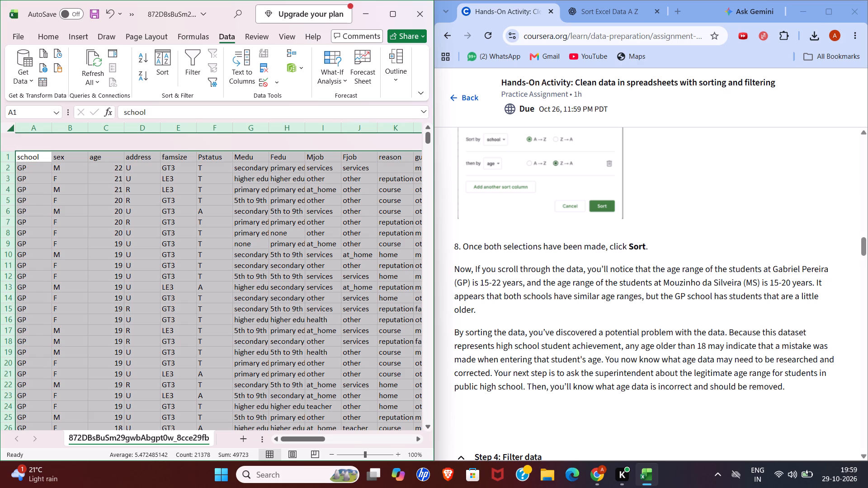
{"action": "scroll", "coordinate": [211, 274], "scroll_direction": "right", "scroll_amount": 2}
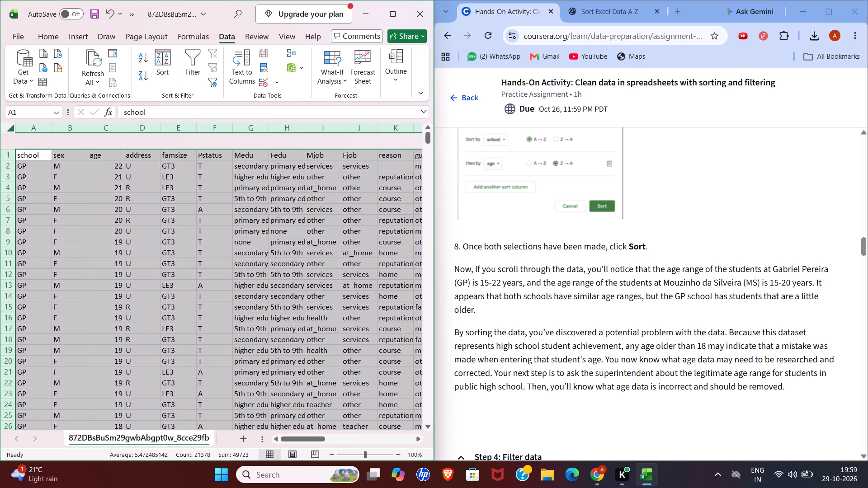
{"action": "scroll", "coordinate": [211, 274], "scroll_direction": "right", "scroll_amount": 2}
{"action": "scroll", "coordinate": [211, 274], "scroll_direction": "down", "scroll_amount": 7}
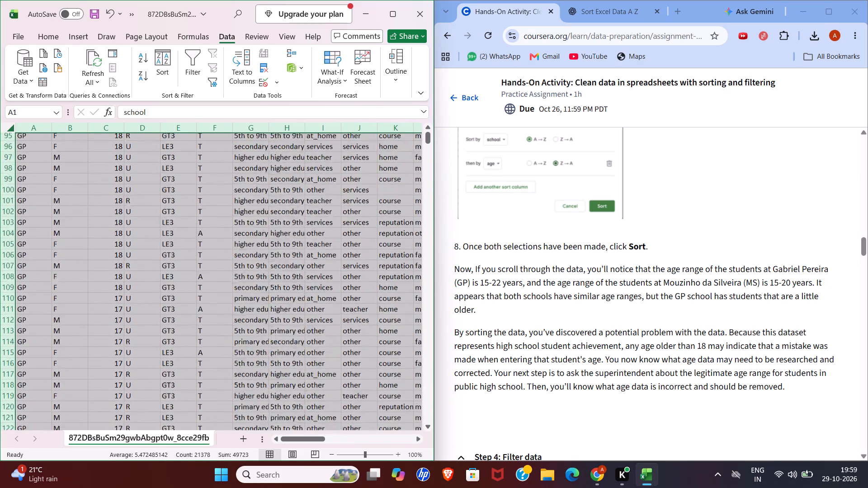
{"action": "scroll", "coordinate": [211, 274], "scroll_direction": "down", "scroll_amount": 20}
{"action": "scroll", "coordinate": [211, 274], "scroll_direction": "down", "scroll_amount": 10}
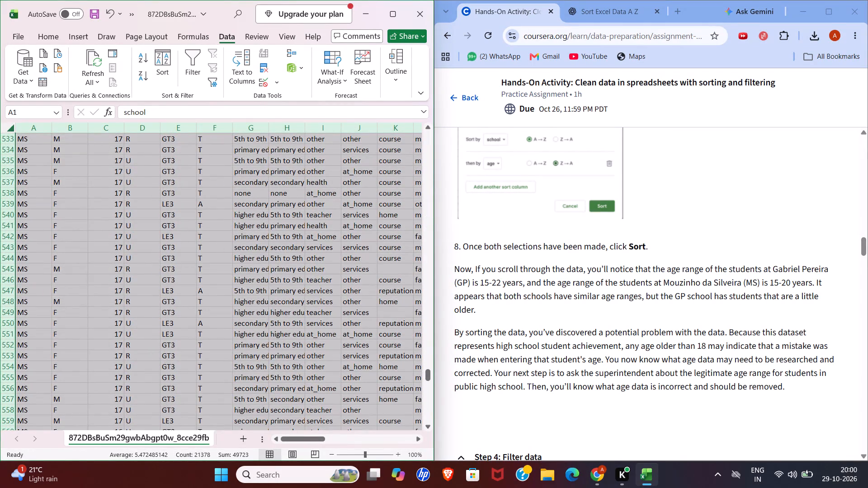
{"action": "scroll", "coordinate": [211, 274], "scroll_direction": "down", "scroll_amount": 4}
{"action": "scroll", "coordinate": [212, 299], "scroll_direction": "up", "scroll_amount": 9}
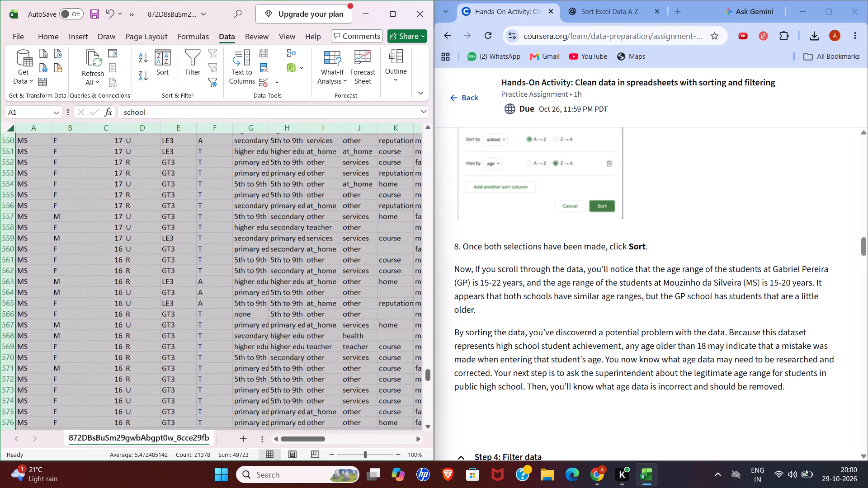
{"action": "scroll", "coordinate": [212, 299], "scroll_direction": "up", "scroll_amount": 17}
{"action": "scroll", "coordinate": [212, 305], "scroll_direction": "up", "scroll_amount": 16}
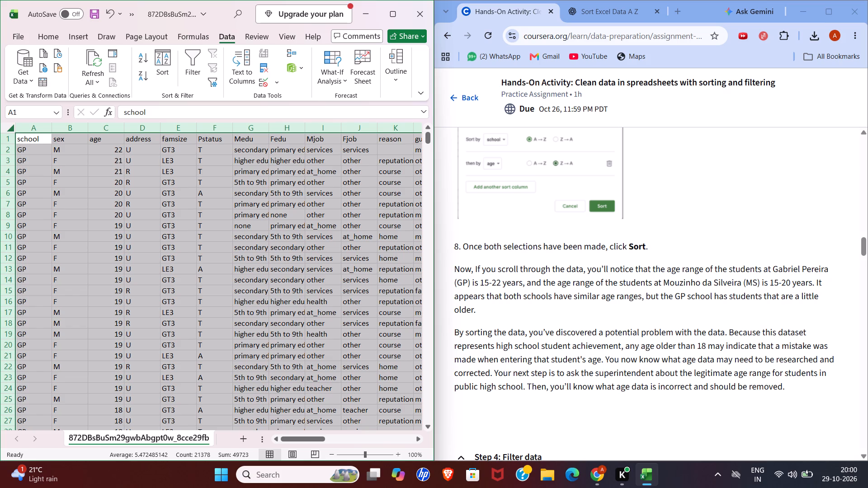
{"action": "scroll", "coordinate": [212, 305], "scroll_direction": "down", "scroll_amount": 4}
{"action": "scroll", "coordinate": [213, 325], "scroll_direction": "up", "scroll_amount": 1}
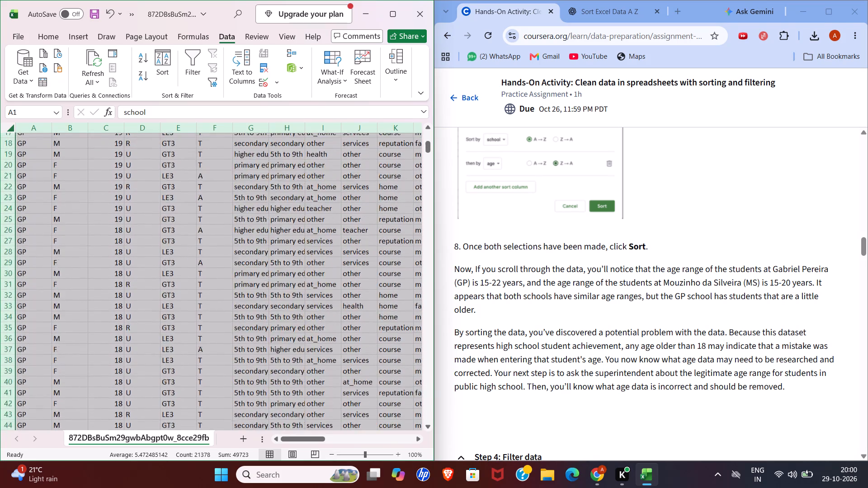
{"action": "scroll", "coordinate": [213, 325], "scroll_direction": "up", "scroll_amount": 1}
Read the activity's Step 4 instructions on filtering the age column to find the ages that must be removed.
{"action": "scroll", "coordinate": [475, 333], "scroll_direction": "down", "scroll_amount": 1}
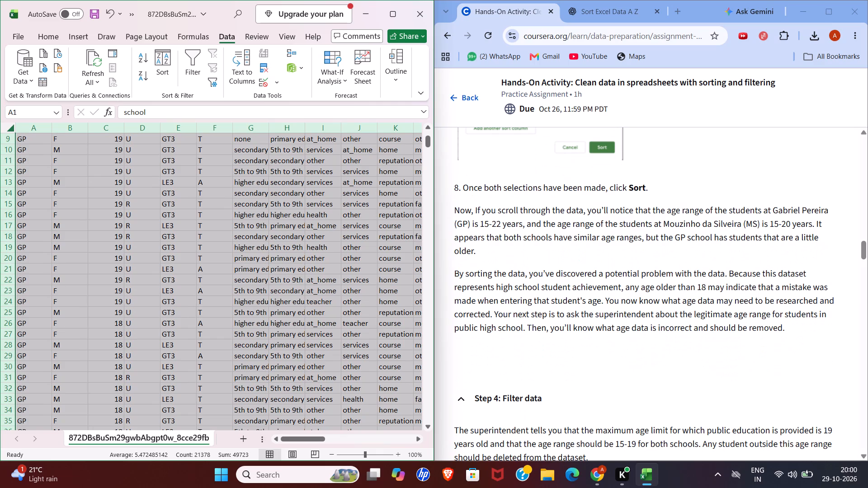
{"action": "scroll", "coordinate": [475, 333], "scroll_direction": "down", "scroll_amount": 2}
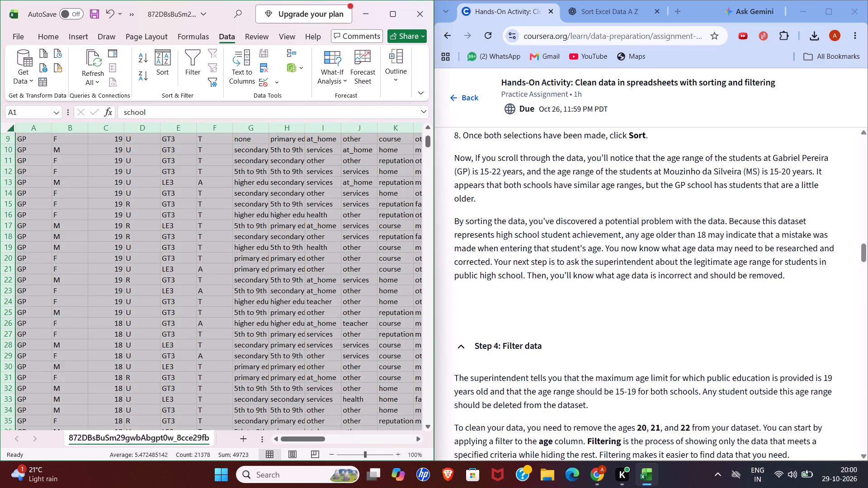
{"action": "scroll", "coordinate": [475, 333], "scroll_direction": "down", "scroll_amount": 3}
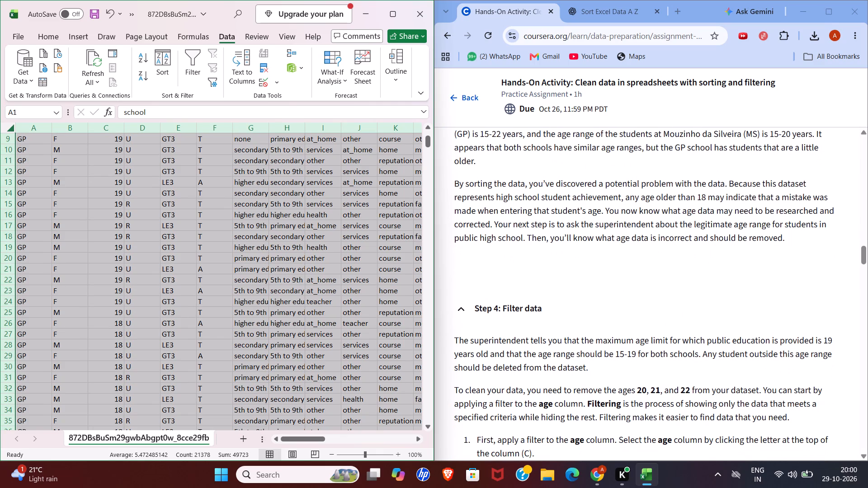
{"action": "scroll", "coordinate": [475, 333], "scroll_direction": "down", "scroll_amount": 3}
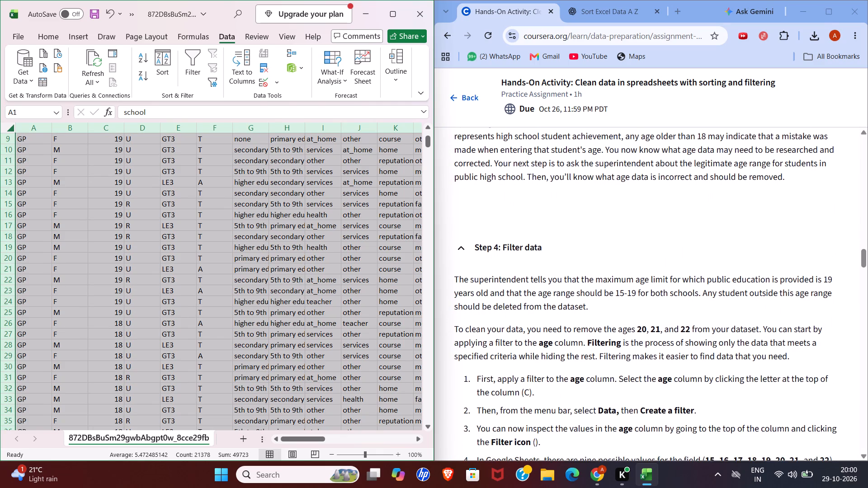
{"action": "scroll", "coordinate": [475, 333], "scroll_direction": "down", "scroll_amount": 1}
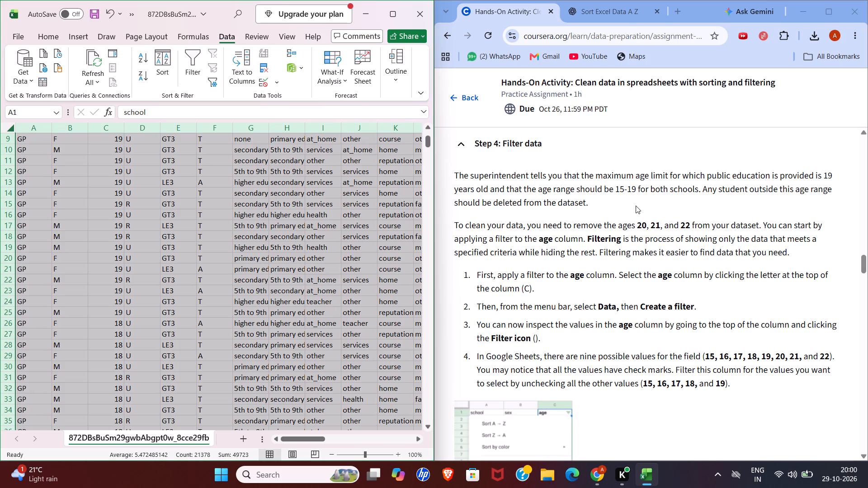
{"action": "scroll", "coordinate": [636, 206], "scroll_direction": "down", "scroll_amount": 1}
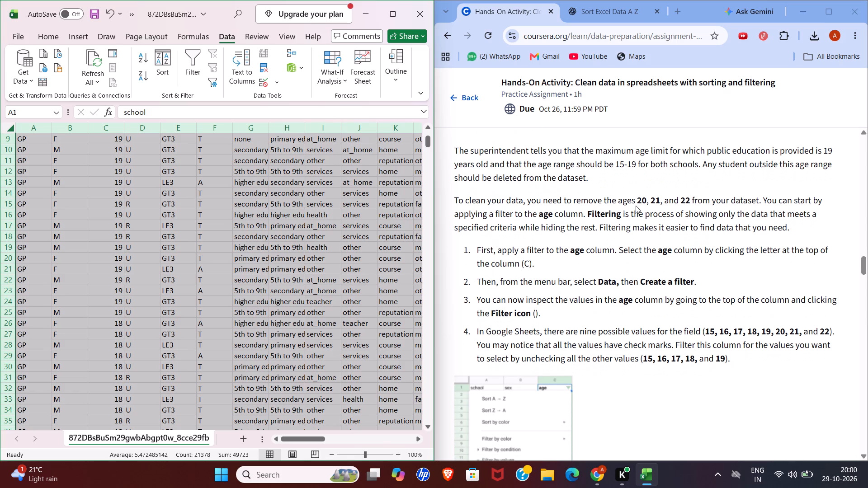
{"action": "scroll", "coordinate": [636, 206], "scroll_direction": "down", "scroll_amount": 1}
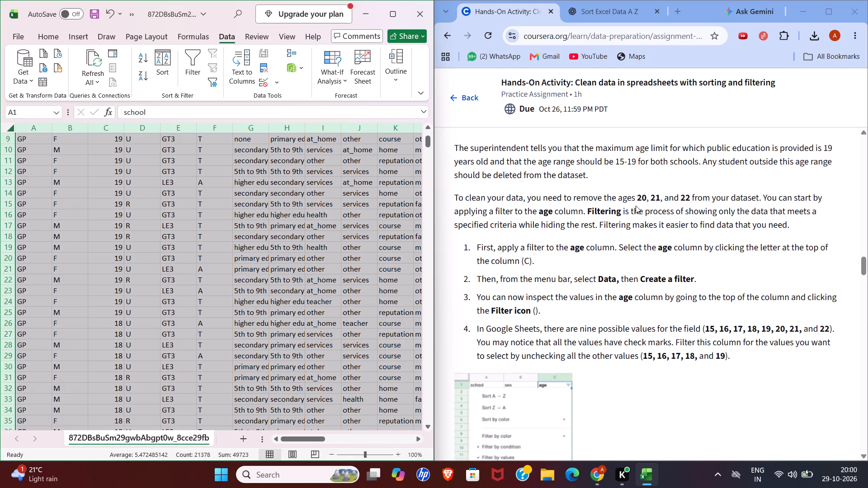
{"action": "scroll", "coordinate": [636, 206], "scroll_direction": "down", "scroll_amount": 4}
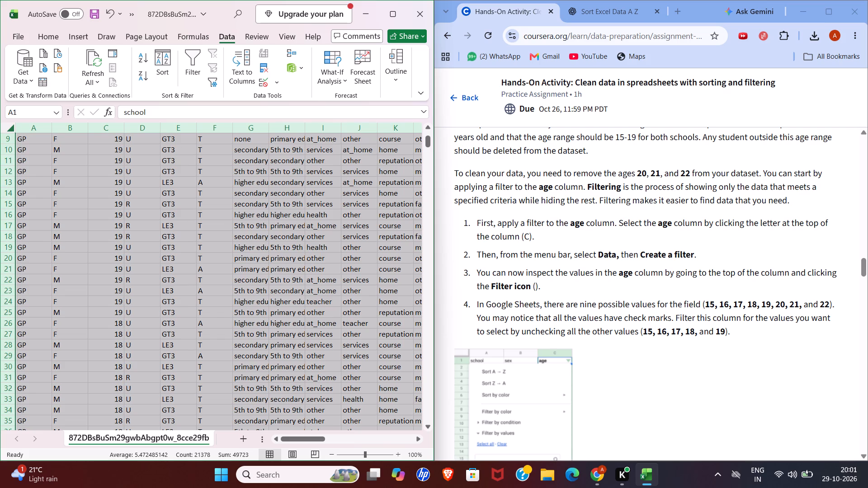
{"action": "scroll", "coordinate": [660, 218], "scroll_direction": "down", "scroll_amount": 3}
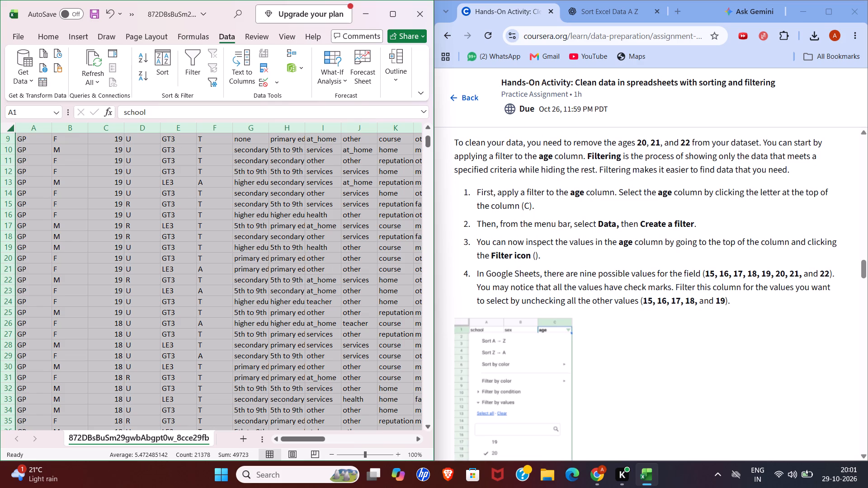
{"action": "scroll", "coordinate": [660, 218], "scroll_direction": "down", "scroll_amount": 6}
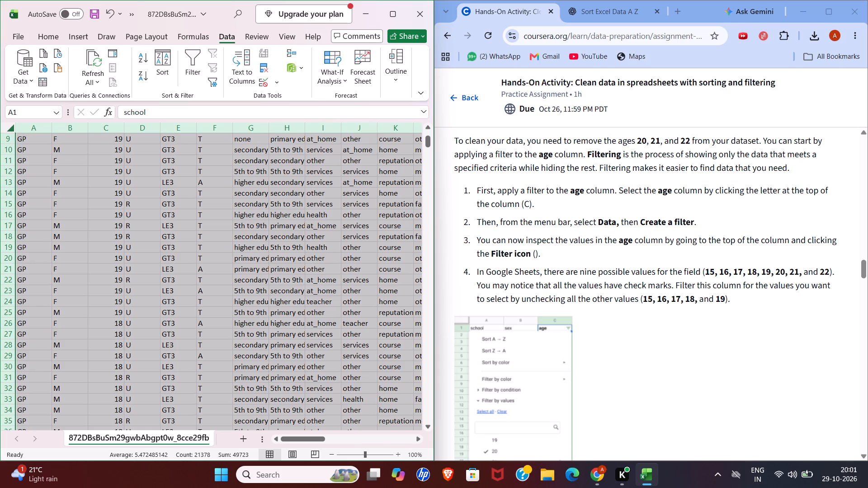
Select the whole age column (C) and add a filter to it.
{"action": "scroll", "coordinate": [269, 211], "scroll_direction": "up", "scroll_amount": 10}
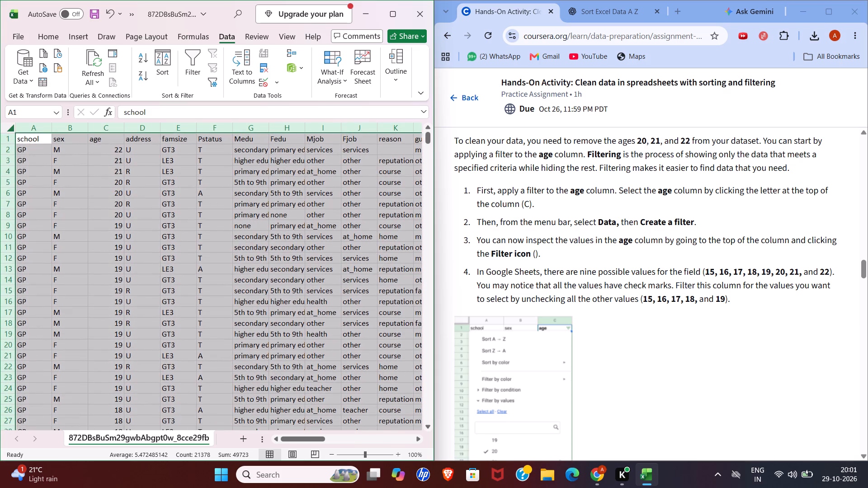
{"action": "left_click", "coordinate": [96, 137]}
{"action": "left_click", "coordinate": [103, 144]}
{"action": "triple_click", "coordinate": [113, 138]}
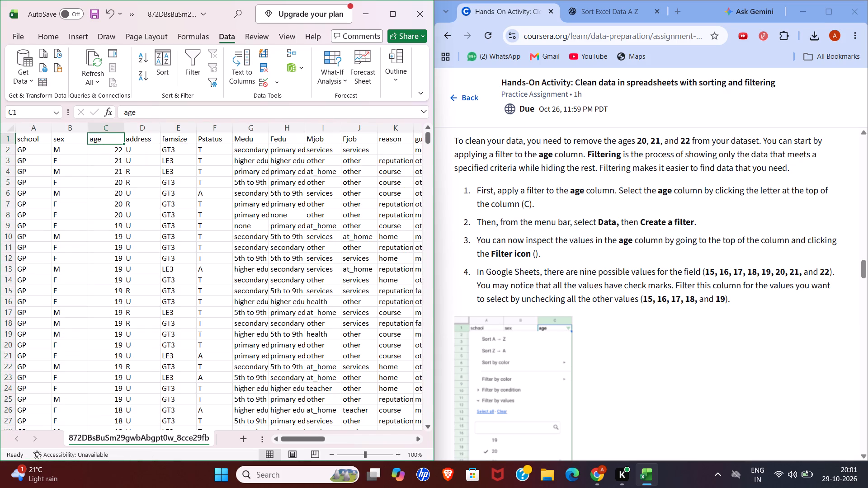
{"action": "right_click", "coordinate": [113, 138]}
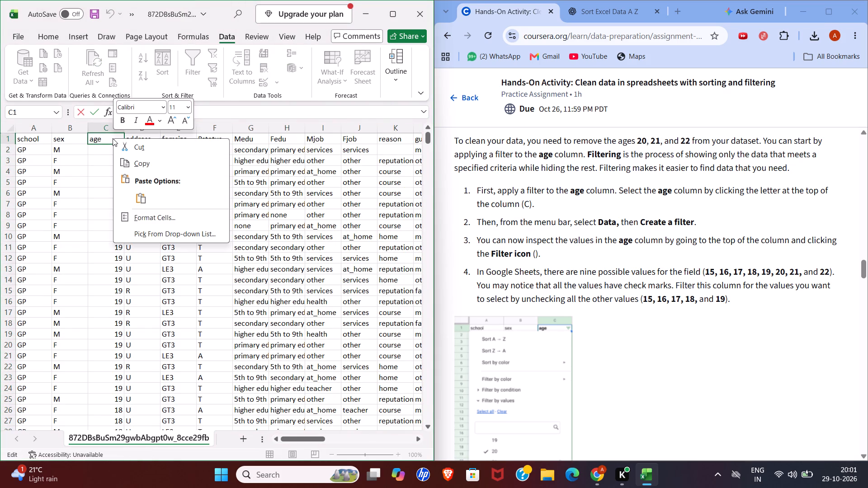
{"action": "double_click", "coordinate": [102, 138]}
{"action": "left_click", "coordinate": [109, 125]}
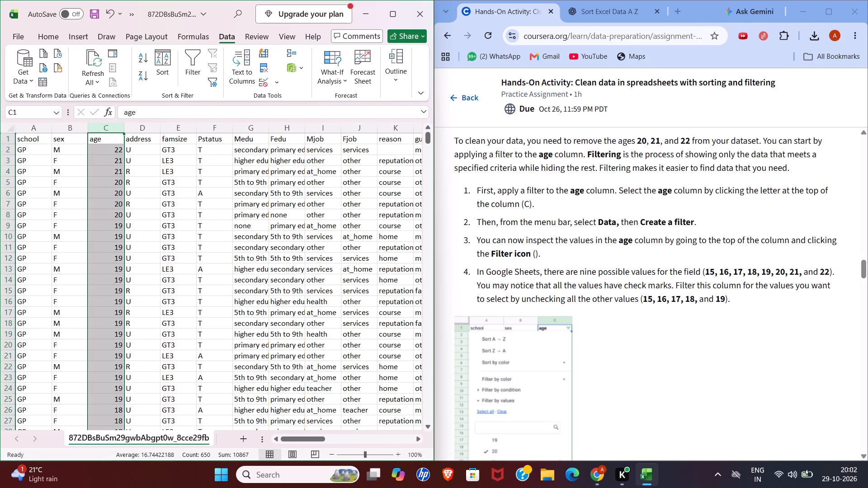
{"action": "left_click", "coordinate": [194, 65]}
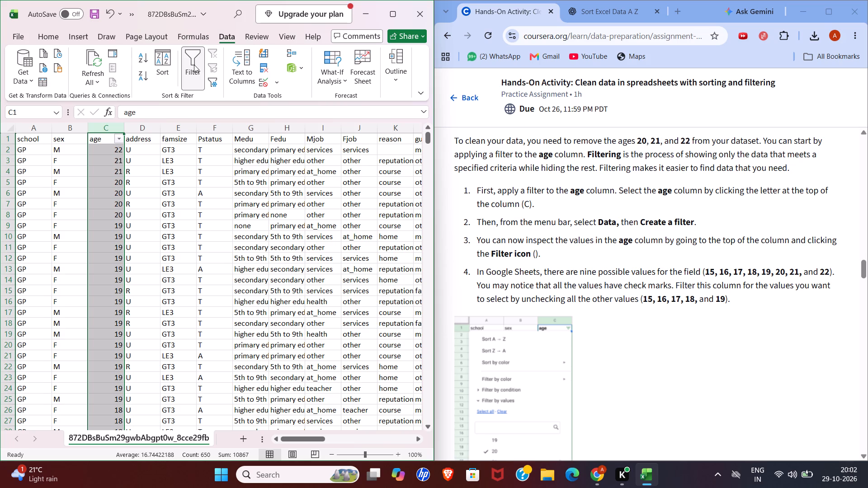
{"action": "right_click", "coordinate": [194, 65]}
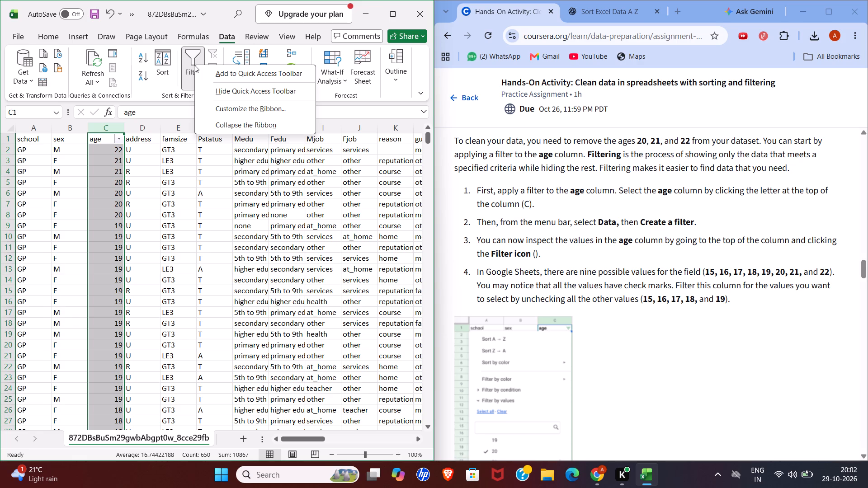
{"action": "left_click", "coordinate": [119, 136]}
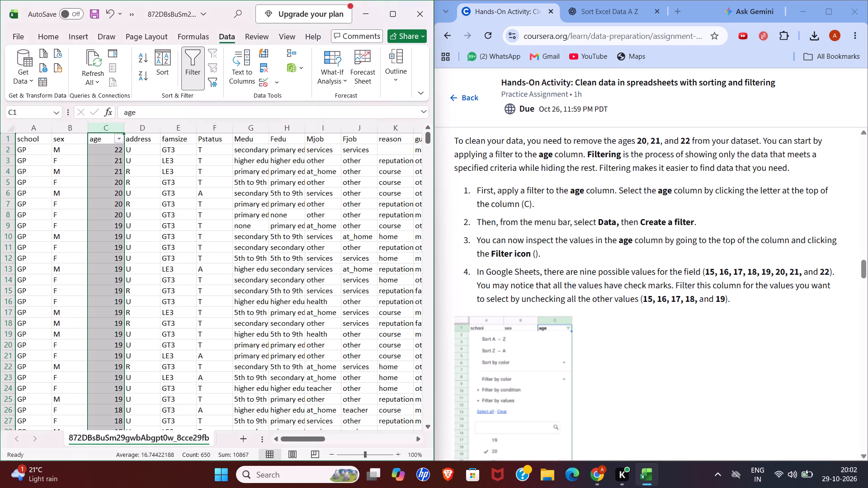
In the age column's filter, exclude the values 20, 21, 22 and blanks, keeping 15 to 19 selected.
{"action": "left_click", "coordinate": [119, 140]}
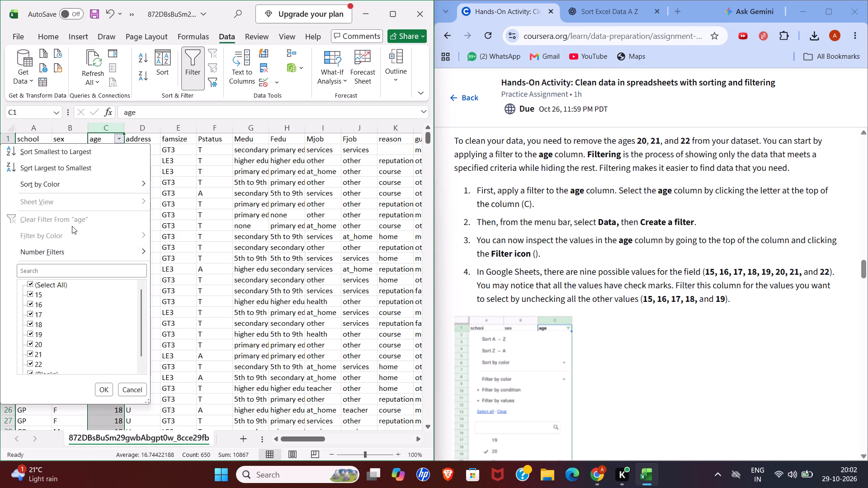
{"action": "left_click", "coordinate": [30, 344]}
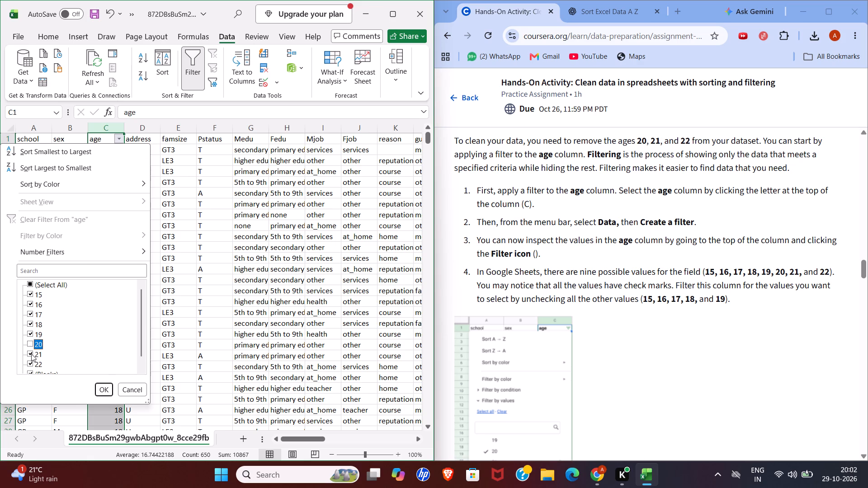
{"action": "left_click", "coordinate": [31, 354]}
{"action": "left_click", "coordinate": [31, 364]}
{"action": "scroll", "coordinate": [50, 343], "scroll_direction": "down", "scroll_amount": 1}
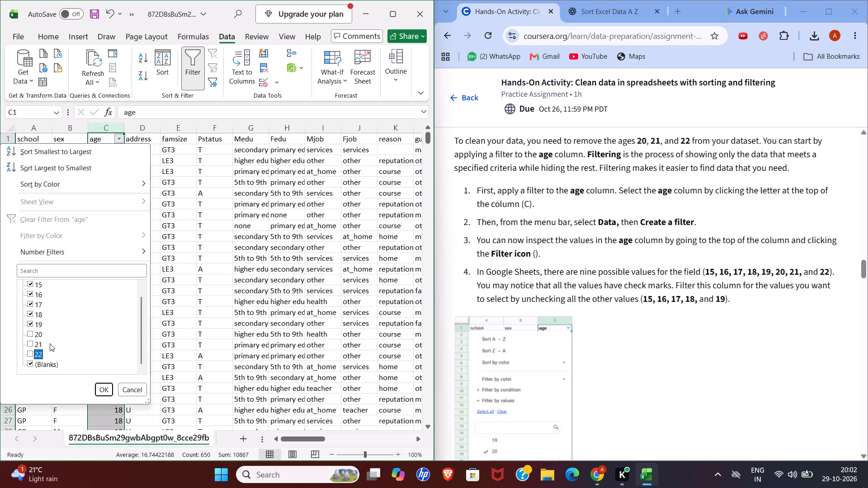
{"action": "scroll", "coordinate": [50, 343], "scroll_direction": "down", "scroll_amount": 1}
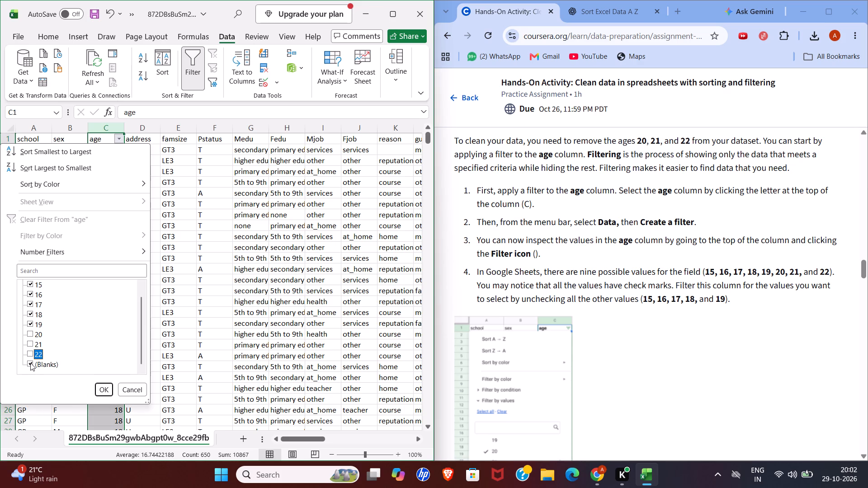
{"action": "left_click", "coordinate": [30, 365]}
Read the activity's instructions on applying the age filter and deleting the rows with ages 20, 21 and 22.
{"action": "scroll", "coordinate": [593, 341], "scroll_direction": "down", "scroll_amount": 6}
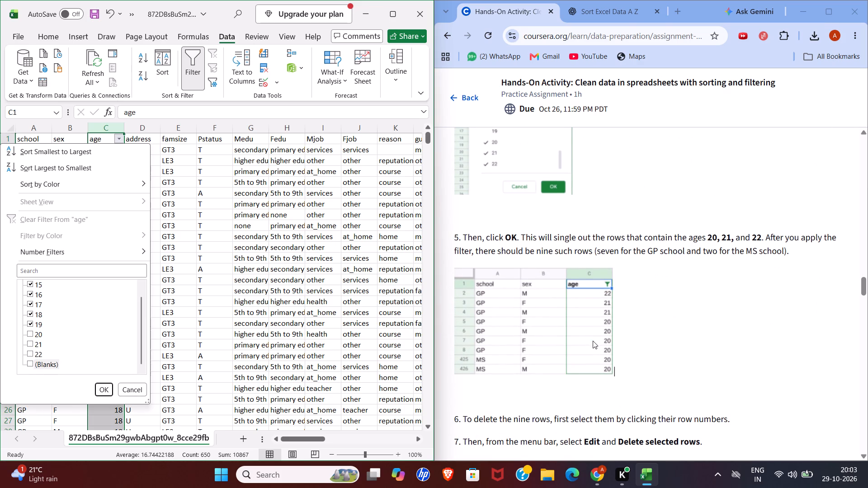
{"action": "scroll", "coordinate": [593, 341], "scroll_direction": "down", "scroll_amount": 2}
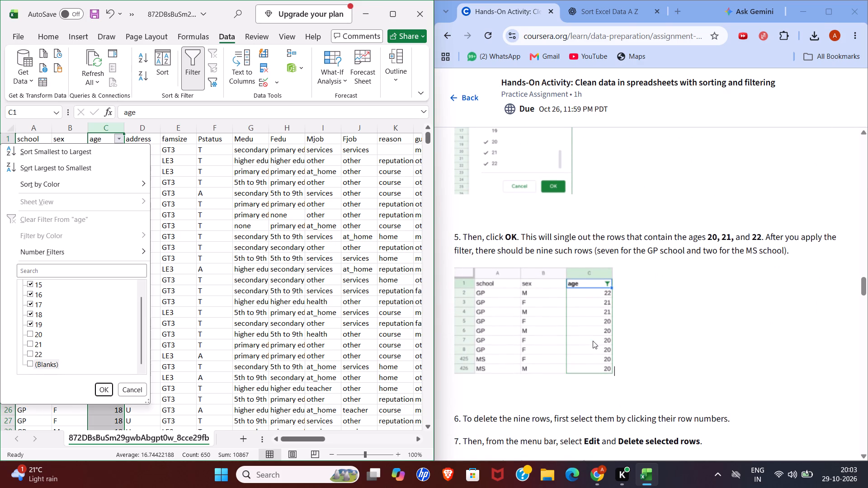
{"action": "scroll", "coordinate": [593, 341], "scroll_direction": "down", "scroll_amount": 3}
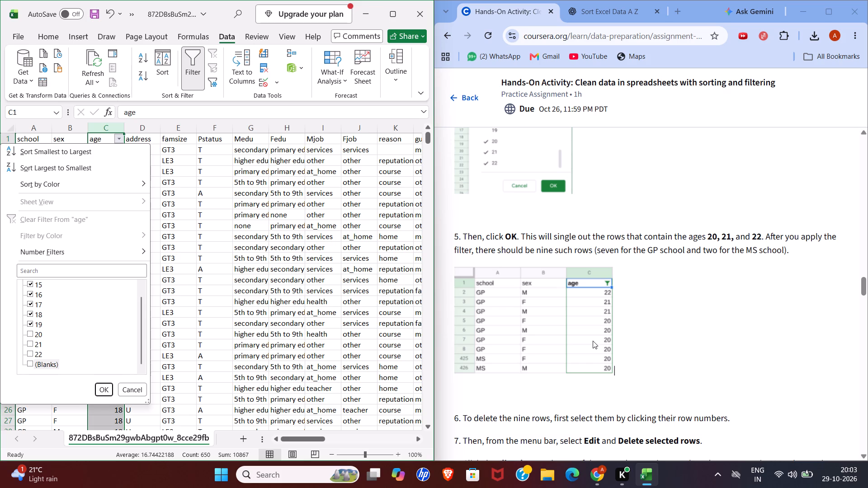
{"action": "scroll", "coordinate": [593, 341], "scroll_direction": "down", "scroll_amount": 4}
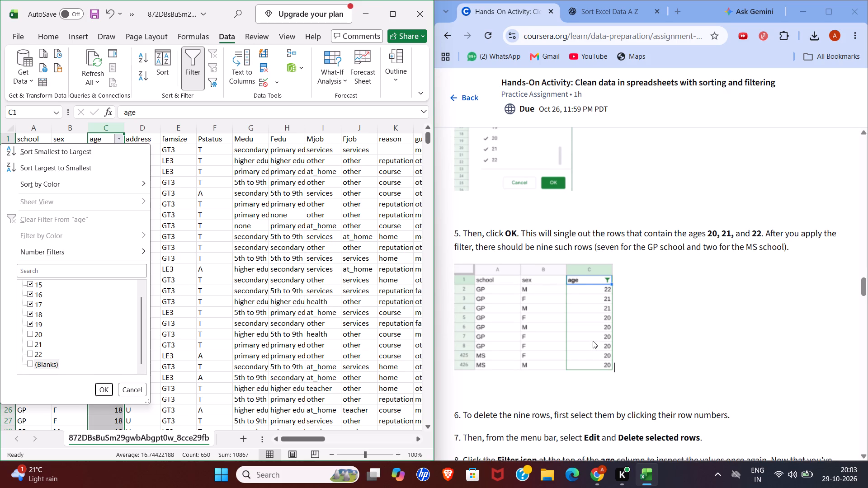
{"action": "scroll", "coordinate": [593, 341], "scroll_direction": "down", "scroll_amount": 1}
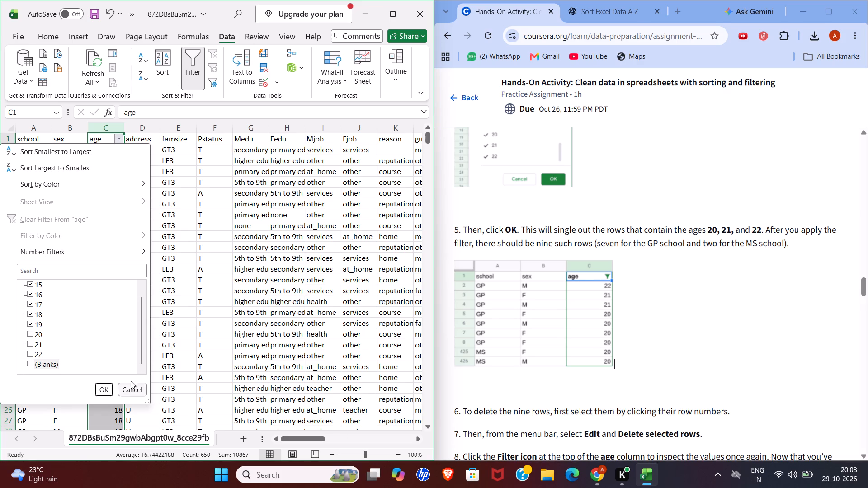
Apply the age filter and look through the filtered rows of the GP and MS schools.
{"action": "left_click", "coordinate": [108, 390]}
{"action": "scroll", "coordinate": [228, 343], "scroll_direction": "up", "scroll_amount": 2}
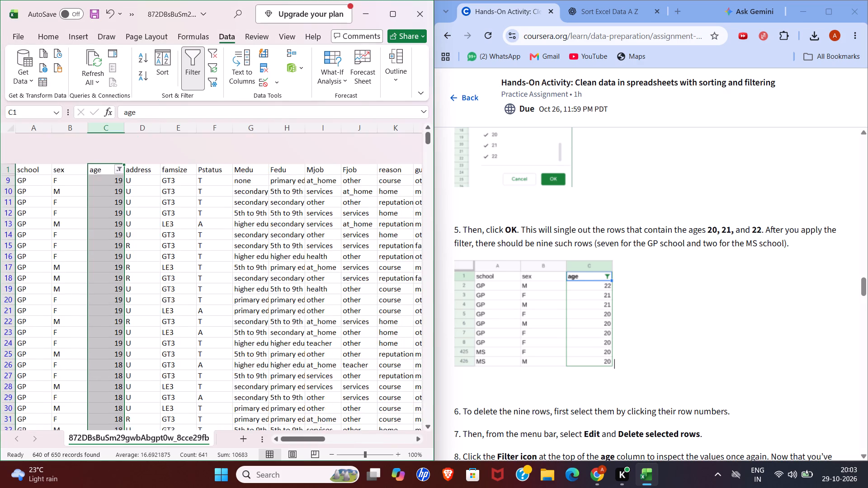
{"action": "scroll", "coordinate": [228, 343], "scroll_direction": "up", "scroll_amount": 2}
{"action": "scroll", "coordinate": [228, 343], "scroll_direction": "down", "scroll_amount": 9}
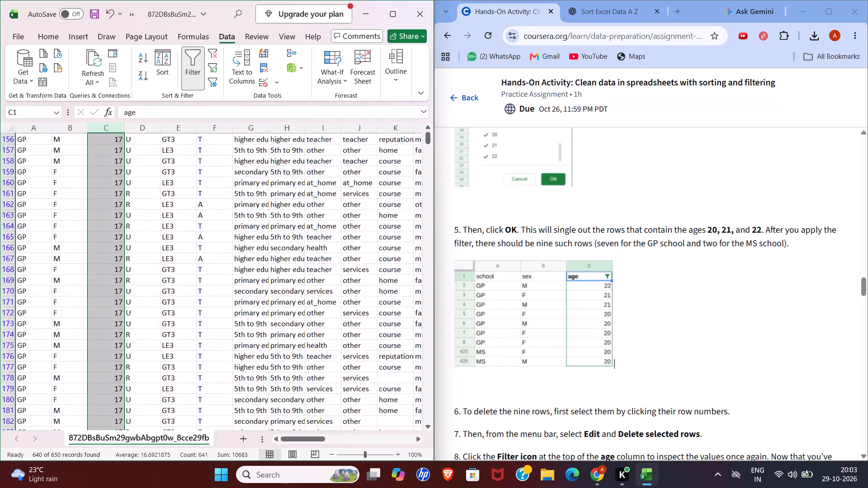
{"action": "scroll", "coordinate": [228, 343], "scroll_direction": "down", "scroll_amount": 18}
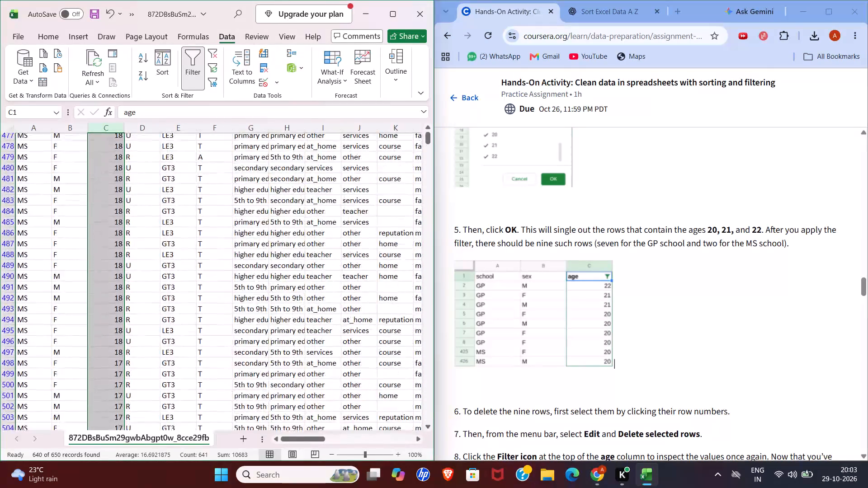
Check the end of the filtered data against the activity's instructions on which age values to filter and the expected result.
{"action": "scroll", "coordinate": [228, 343], "scroll_direction": "down", "scroll_amount": 10}
{"action": "scroll", "coordinate": [228, 343], "scroll_direction": "up", "scroll_amount": 2}
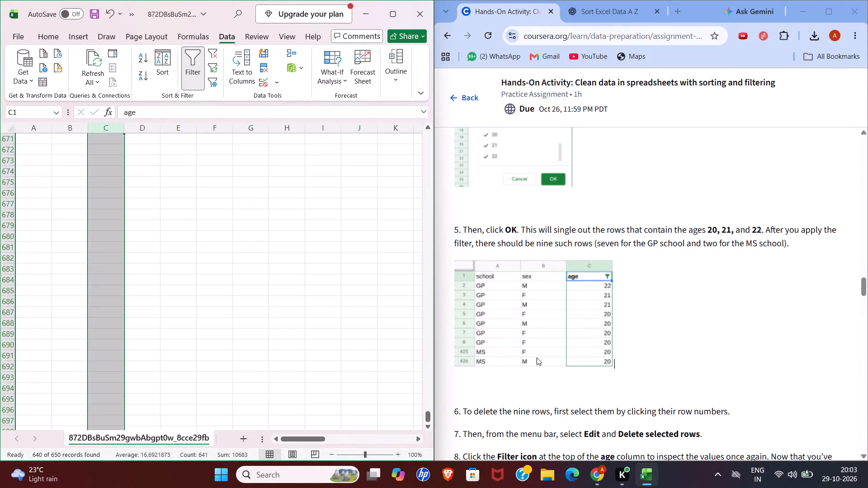
{"action": "scroll", "coordinate": [537, 357], "scroll_direction": "right", "scroll_amount": 1}
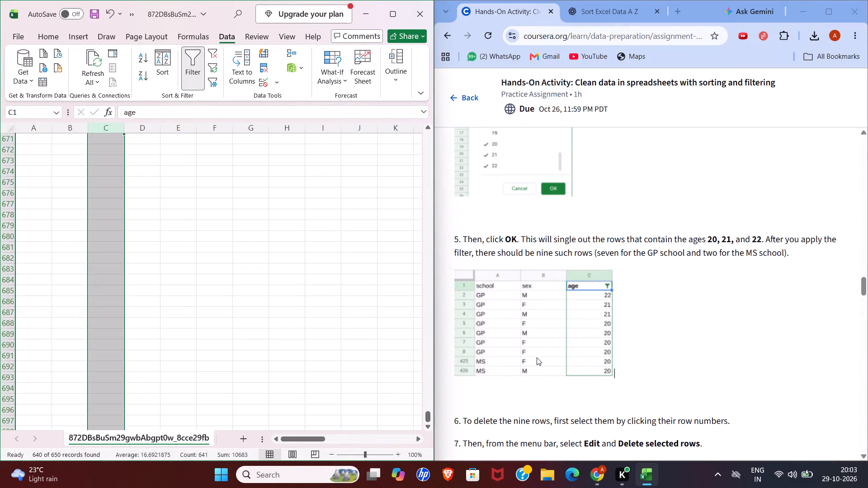
{"action": "scroll", "coordinate": [537, 357], "scroll_direction": "right", "scroll_amount": 2}
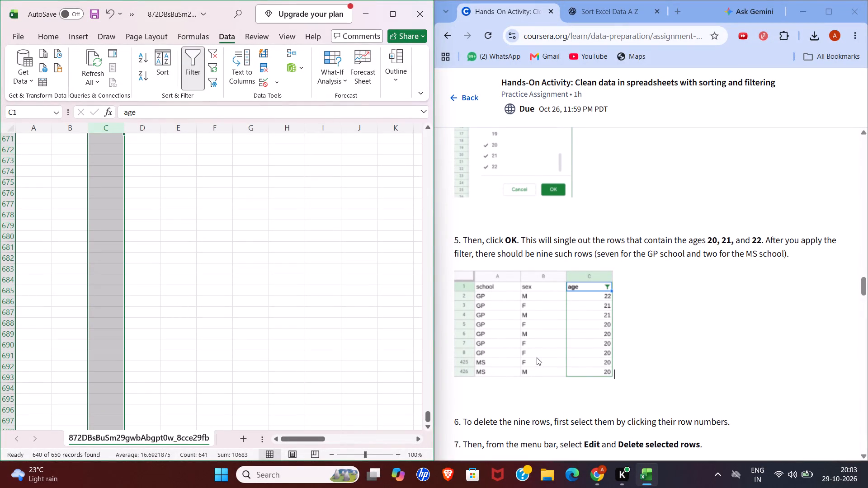
{"action": "scroll", "coordinate": [537, 357], "scroll_direction": "right", "scroll_amount": 1}
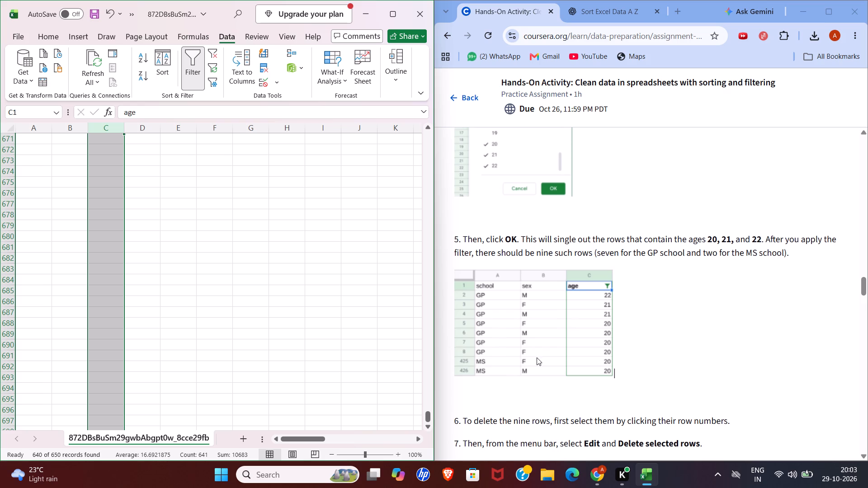
{"action": "scroll", "coordinate": [537, 357], "scroll_direction": "right", "scroll_amount": 3}
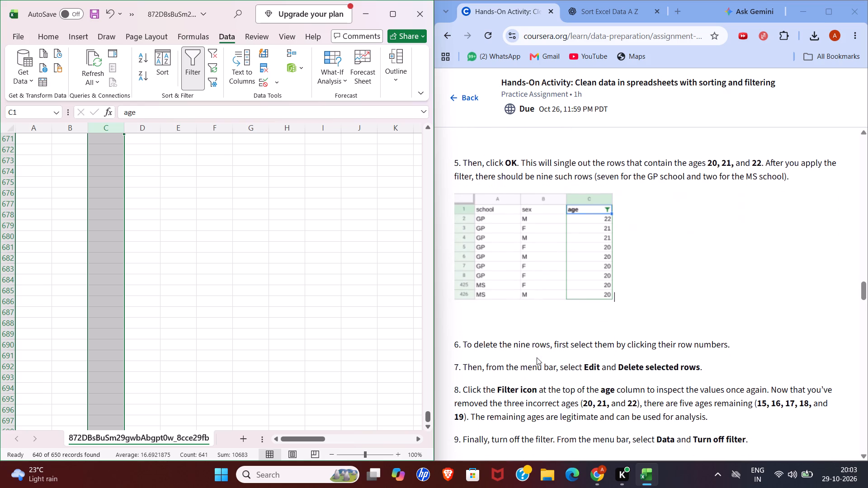
{"action": "scroll", "coordinate": [537, 357], "scroll_direction": "up", "scroll_amount": 7}
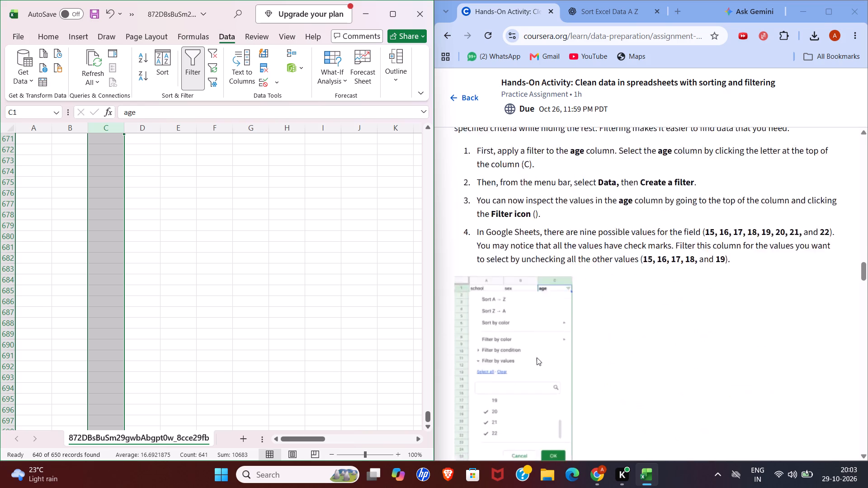
{"action": "scroll", "coordinate": [537, 357], "scroll_direction": "down", "scroll_amount": 4}
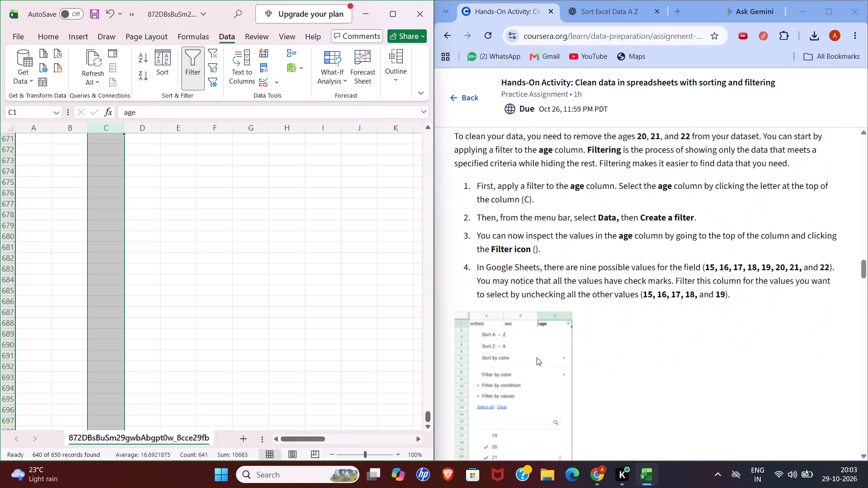
{"action": "scroll", "coordinate": [537, 357], "scroll_direction": "down", "scroll_amount": 1}
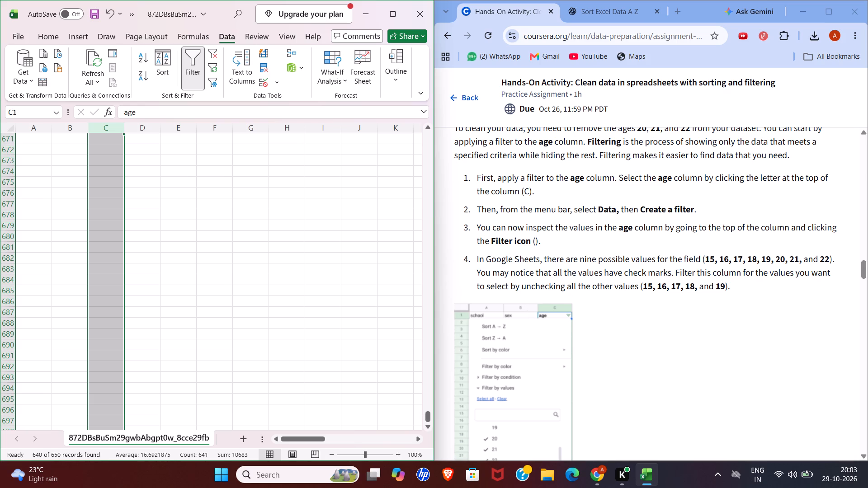
Remove the existing filter from the age column and add a fresh one to it.
{"action": "scroll", "coordinate": [272, 293], "scroll_direction": "up", "scroll_amount": 8}
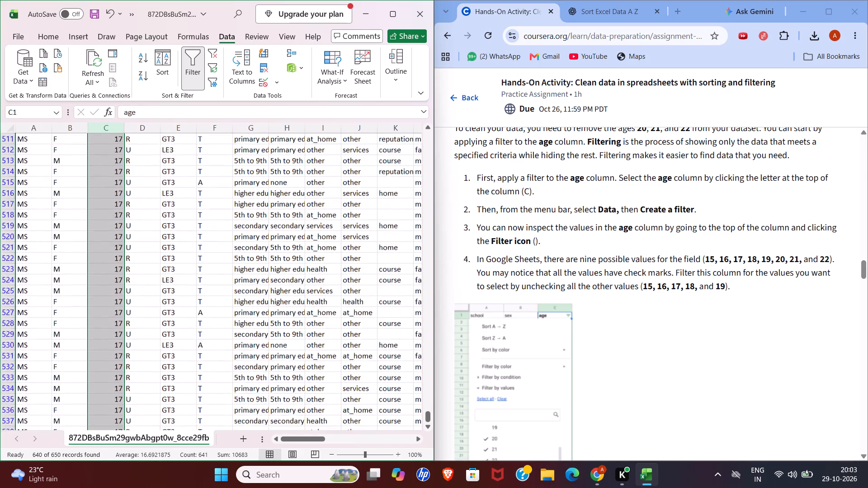
{"action": "left_click", "coordinate": [110, 132]}
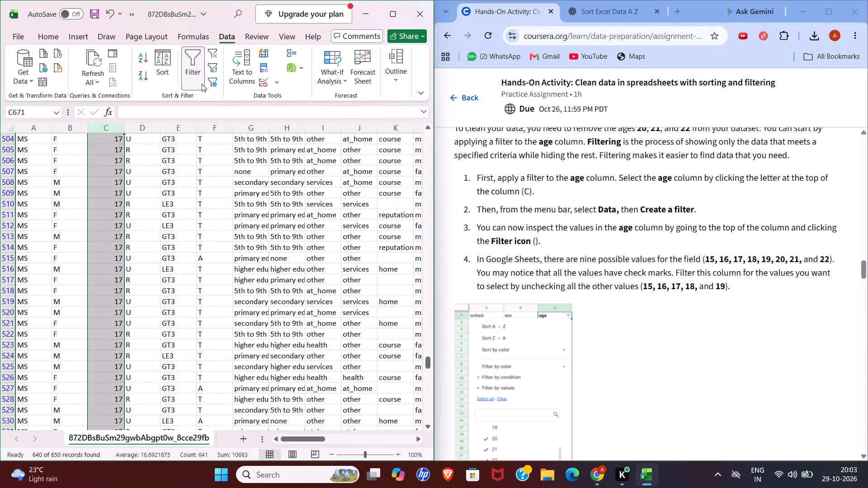
{"action": "left_click", "coordinate": [192, 82]}
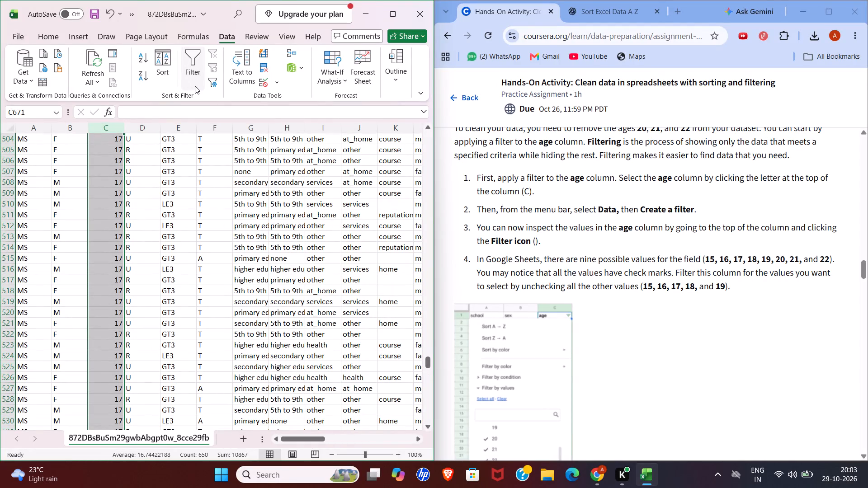
{"action": "right_click", "coordinate": [195, 86]}
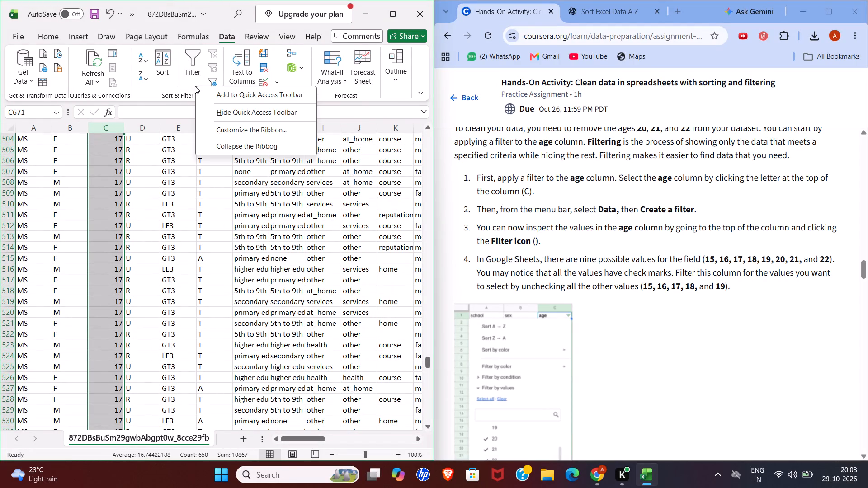
{"action": "left_click", "coordinate": [190, 74]}
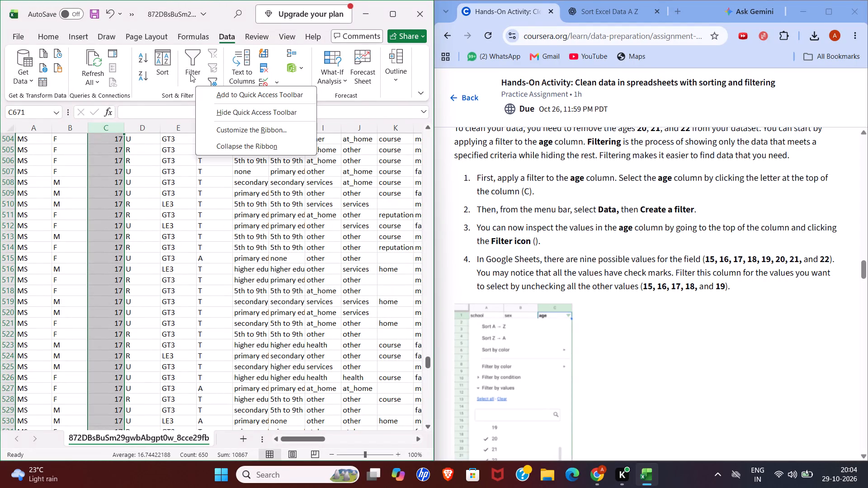
{"action": "right_click", "coordinate": [190, 74]}
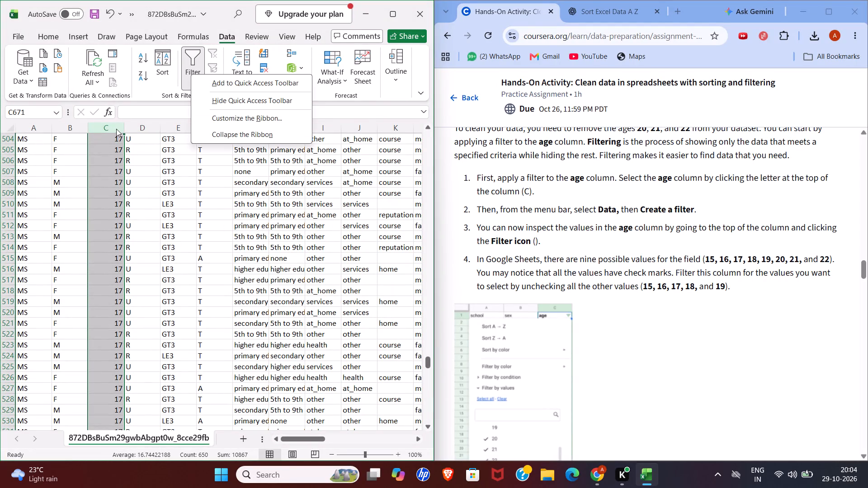
{"action": "double_click", "coordinate": [116, 129]}
{"action": "left_click", "coordinate": [116, 129]}
Filter the age column to exclude 15, 16, 17, 18 and 19, keeping 20, 21, 22 and blanks selected.
{"action": "scroll", "coordinate": [115, 173], "scroll_direction": "up", "scroll_amount": 7}
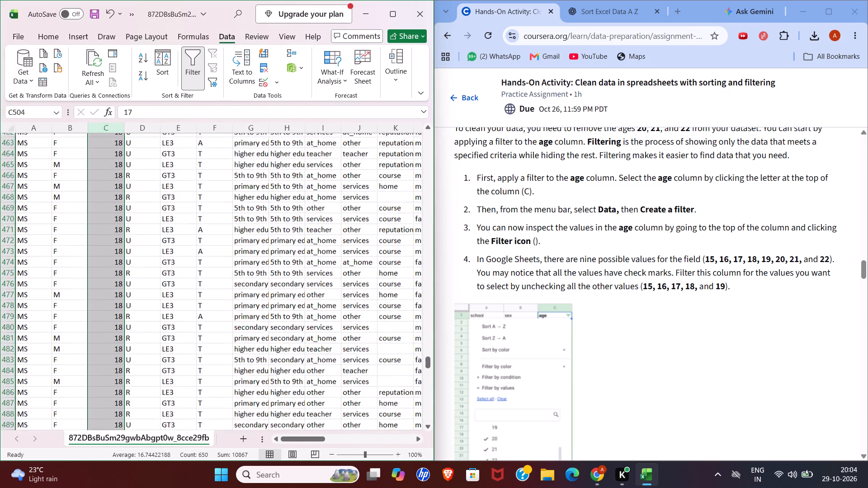
{"action": "scroll", "coordinate": [115, 173], "scroll_direction": "up", "scroll_amount": 6}
{"action": "scroll", "coordinate": [115, 173], "scroll_direction": "up", "scroll_amount": 18}
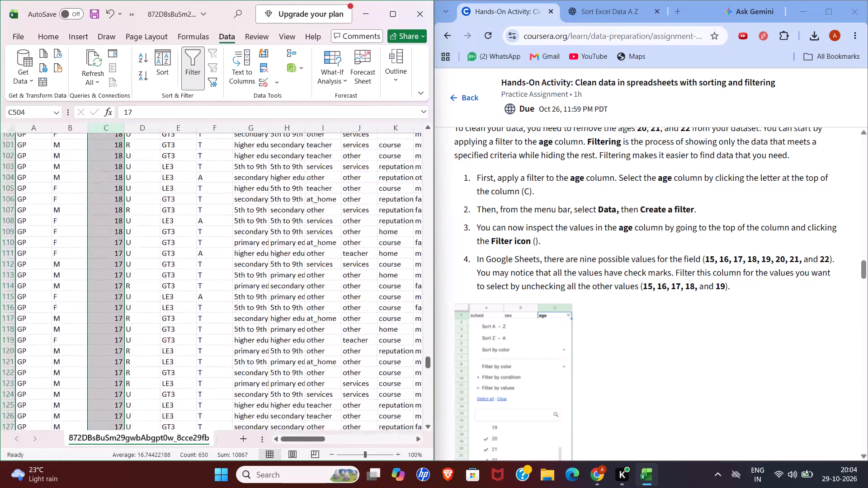
{"action": "scroll", "coordinate": [115, 173], "scroll_direction": "up", "scroll_amount": 7}
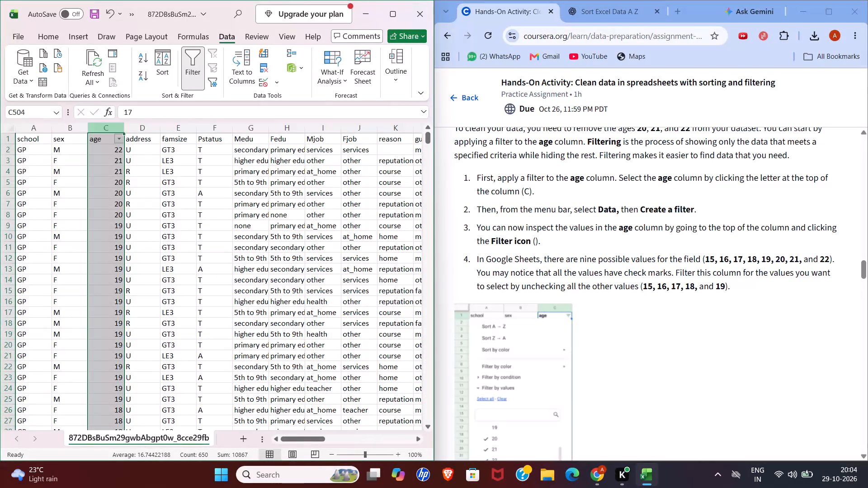
{"action": "left_click", "coordinate": [118, 138]}
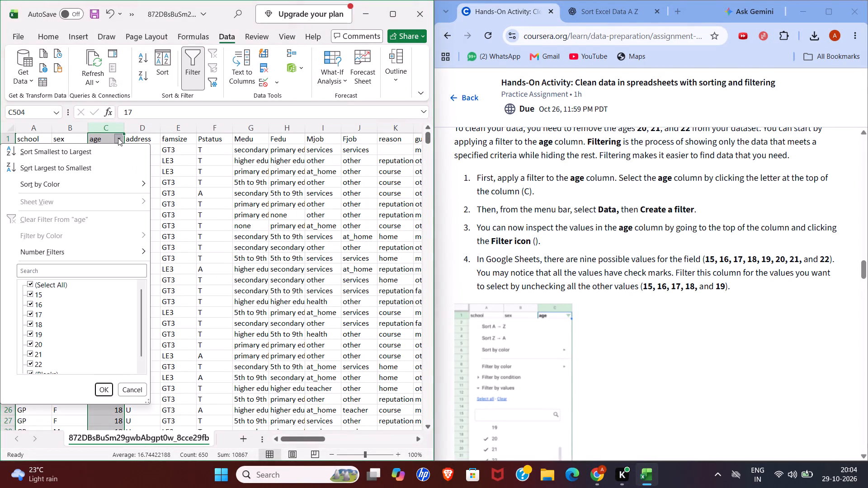
{"action": "scroll", "coordinate": [62, 310], "scroll_direction": "down", "scroll_amount": 1}
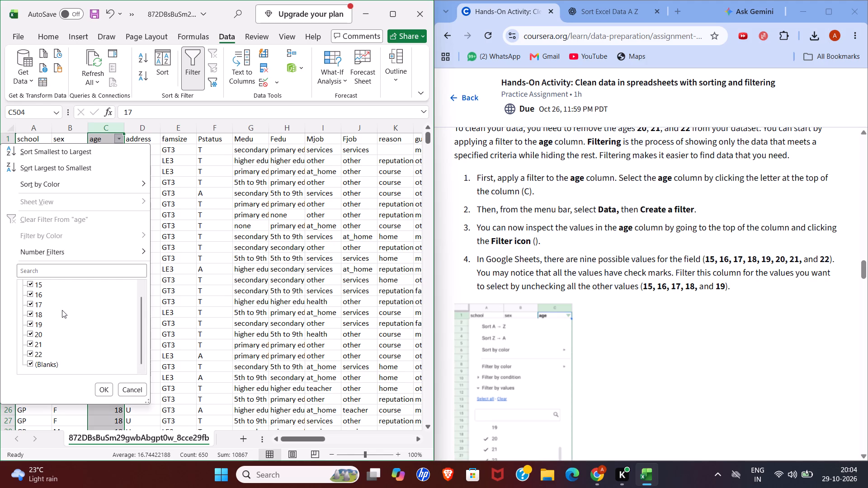
{"action": "scroll", "coordinate": [62, 310], "scroll_direction": "up", "scroll_amount": 1}
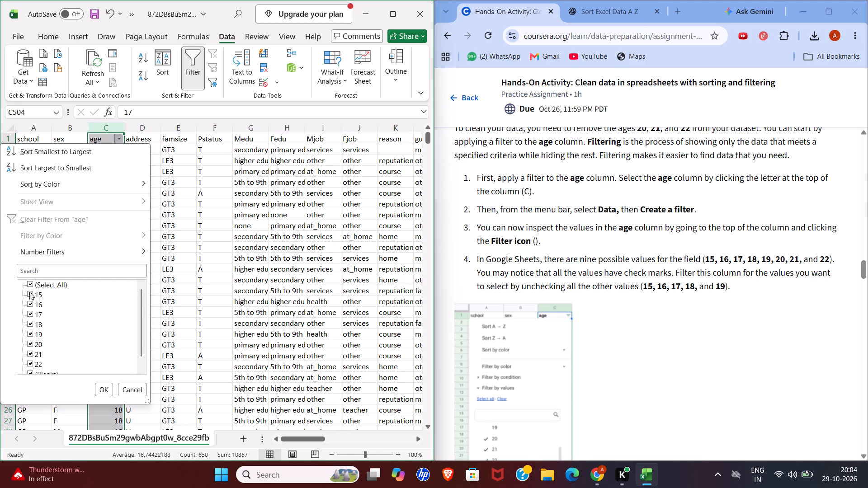
{"action": "left_click", "coordinate": [29, 292]}
{"action": "left_click", "coordinate": [29, 301]}
{"action": "left_click", "coordinate": [29, 313]}
{"action": "left_click", "coordinate": [30, 325]}
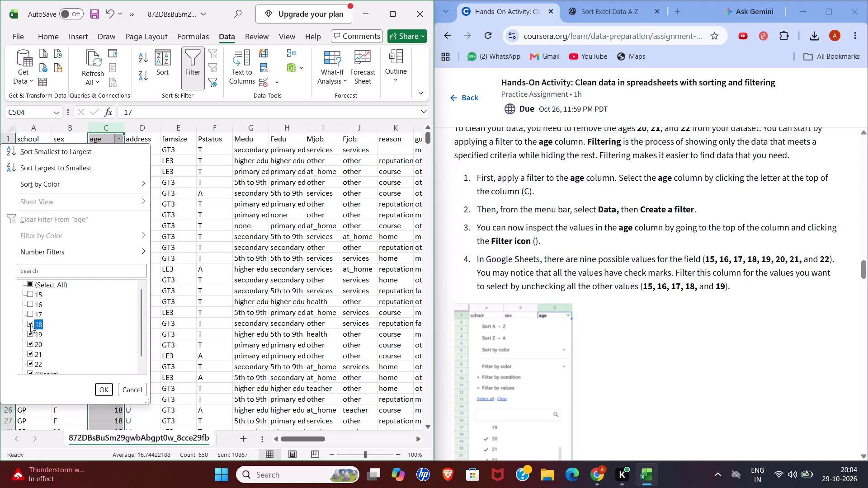
{"action": "left_click", "coordinate": [29, 334]}
{"action": "left_click", "coordinate": [99, 394]}
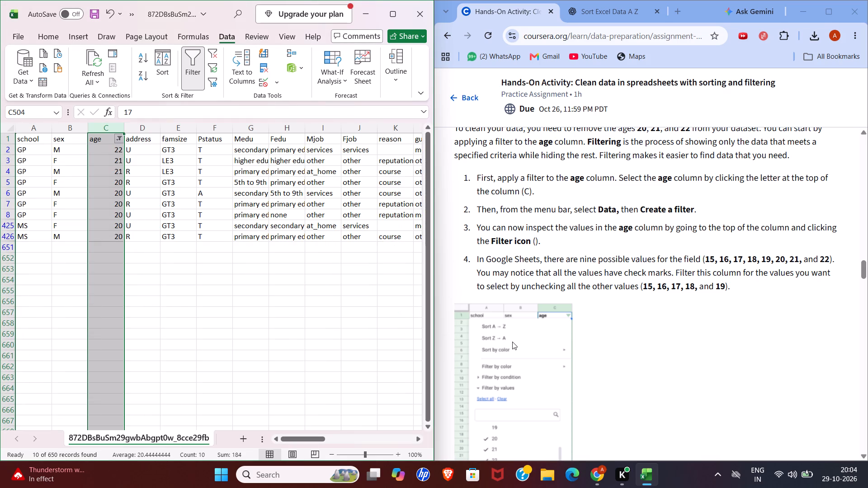
Read the activity's instructions on deleting the nine filtered rows, rechecking the age values and turning off the filter.
{"action": "scroll", "coordinate": [533, 186], "scroll_direction": "down", "scroll_amount": 4}
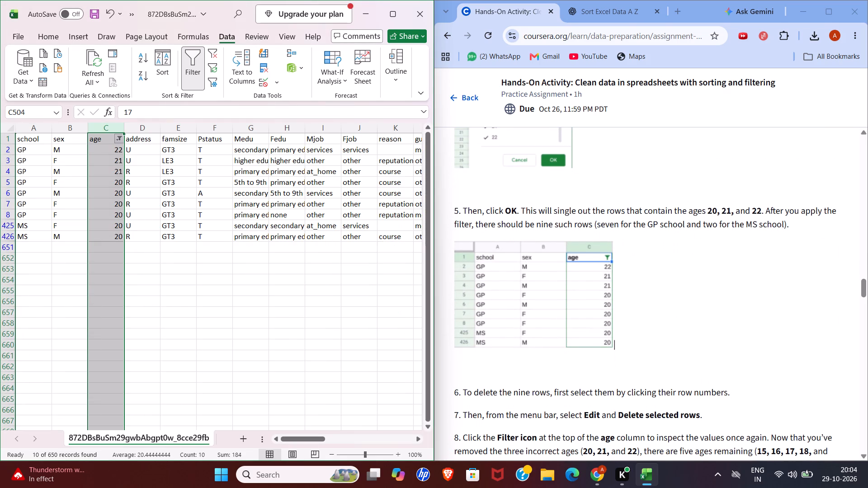
{"action": "scroll", "coordinate": [533, 186], "scroll_direction": "down", "scroll_amount": 2}
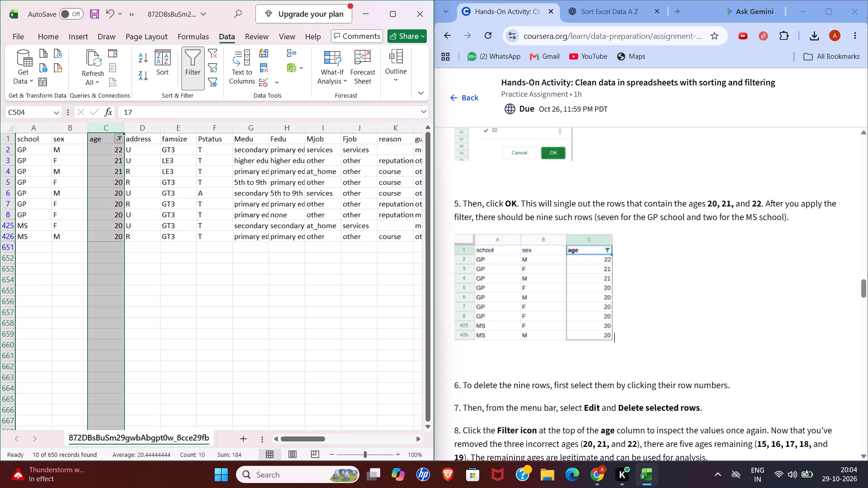
{"action": "scroll", "coordinate": [533, 186], "scroll_direction": "down", "scroll_amount": 2}
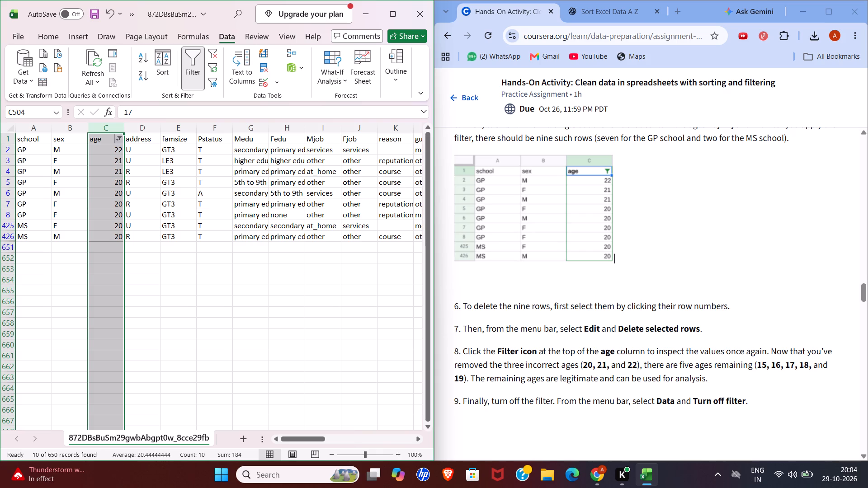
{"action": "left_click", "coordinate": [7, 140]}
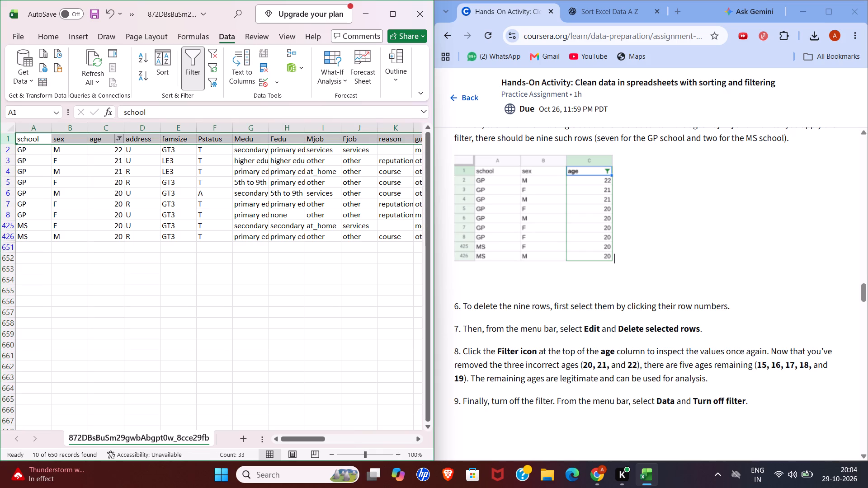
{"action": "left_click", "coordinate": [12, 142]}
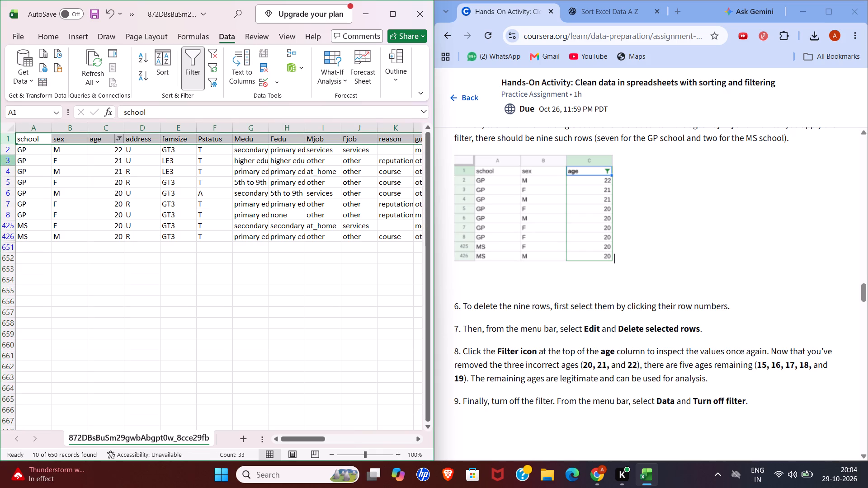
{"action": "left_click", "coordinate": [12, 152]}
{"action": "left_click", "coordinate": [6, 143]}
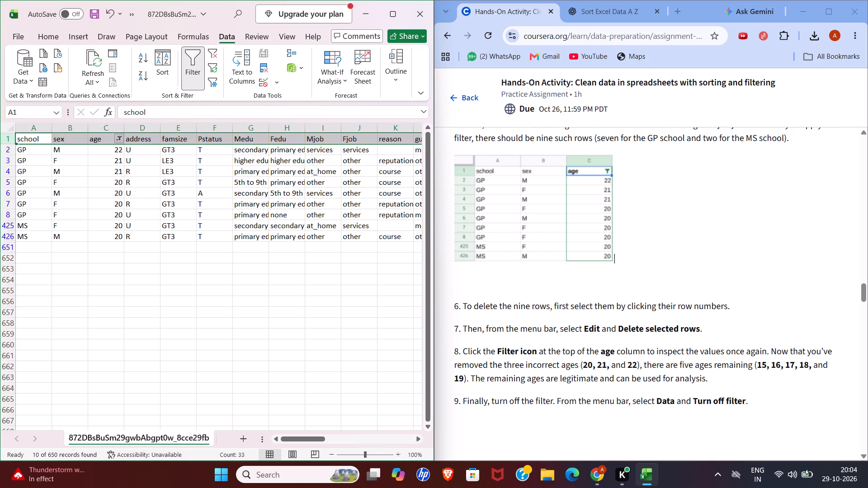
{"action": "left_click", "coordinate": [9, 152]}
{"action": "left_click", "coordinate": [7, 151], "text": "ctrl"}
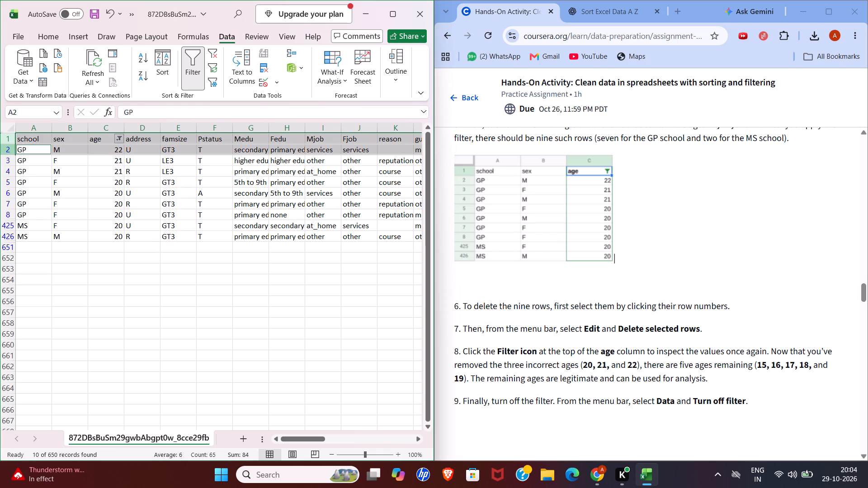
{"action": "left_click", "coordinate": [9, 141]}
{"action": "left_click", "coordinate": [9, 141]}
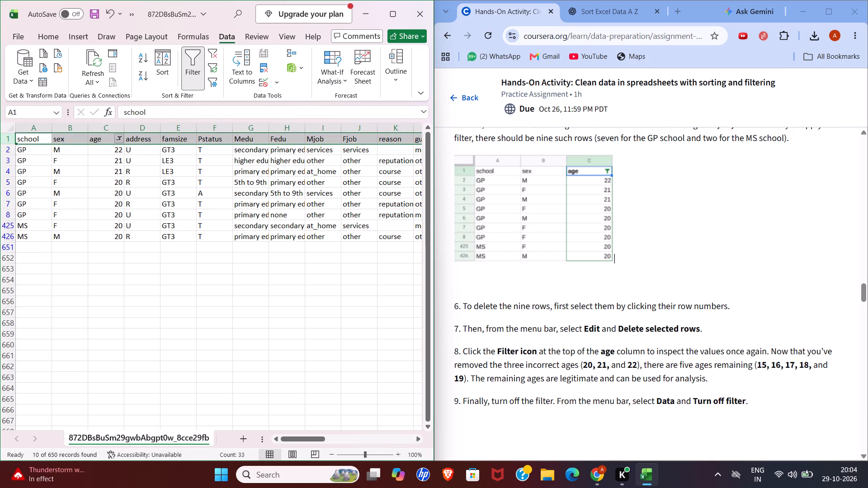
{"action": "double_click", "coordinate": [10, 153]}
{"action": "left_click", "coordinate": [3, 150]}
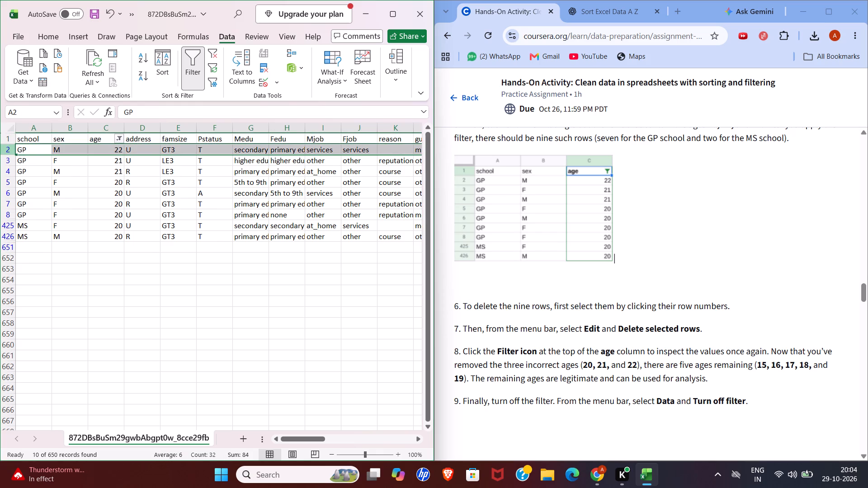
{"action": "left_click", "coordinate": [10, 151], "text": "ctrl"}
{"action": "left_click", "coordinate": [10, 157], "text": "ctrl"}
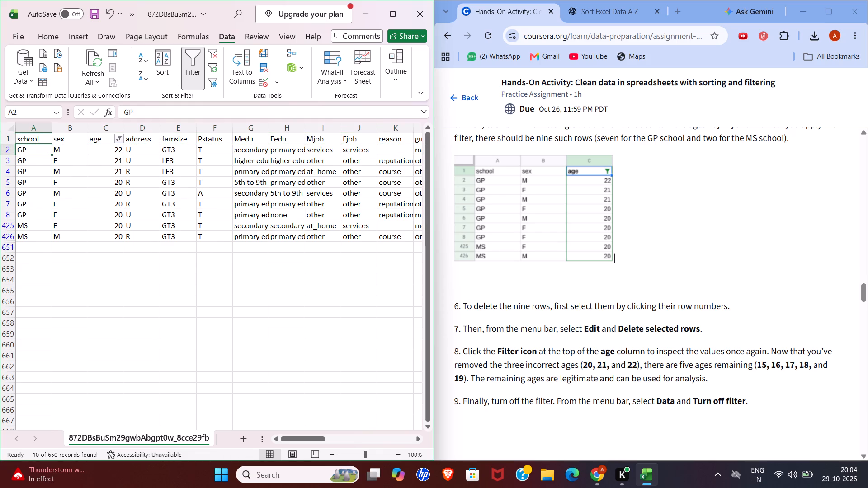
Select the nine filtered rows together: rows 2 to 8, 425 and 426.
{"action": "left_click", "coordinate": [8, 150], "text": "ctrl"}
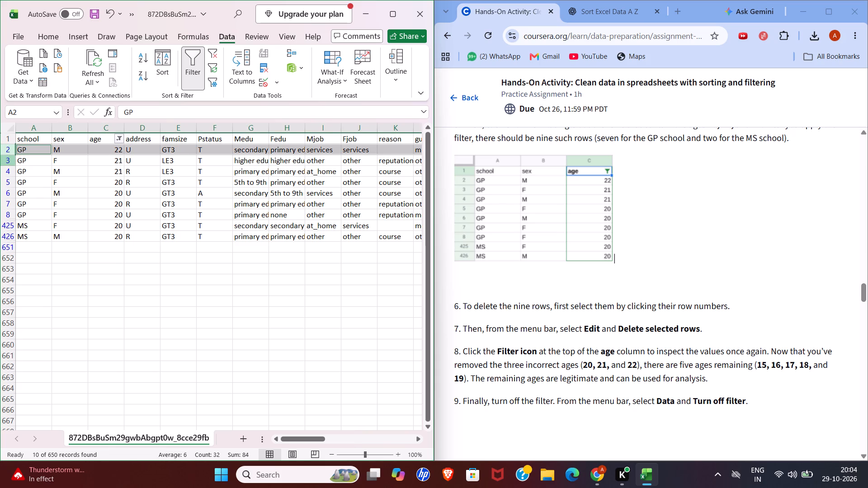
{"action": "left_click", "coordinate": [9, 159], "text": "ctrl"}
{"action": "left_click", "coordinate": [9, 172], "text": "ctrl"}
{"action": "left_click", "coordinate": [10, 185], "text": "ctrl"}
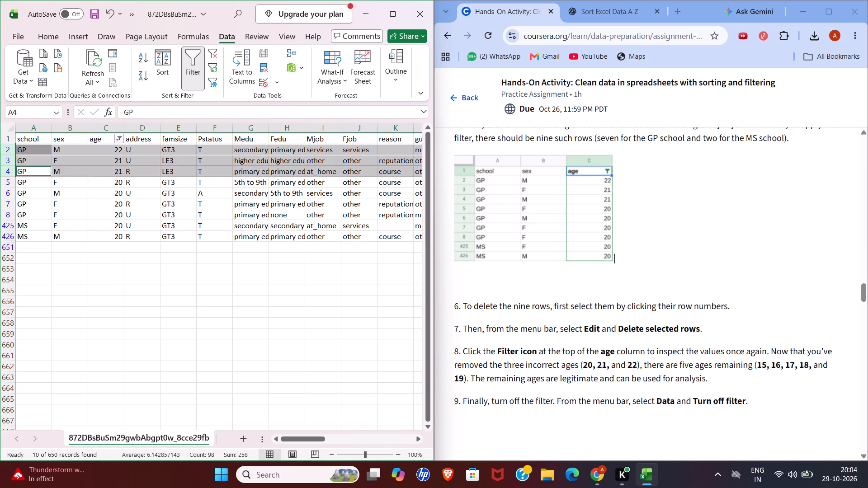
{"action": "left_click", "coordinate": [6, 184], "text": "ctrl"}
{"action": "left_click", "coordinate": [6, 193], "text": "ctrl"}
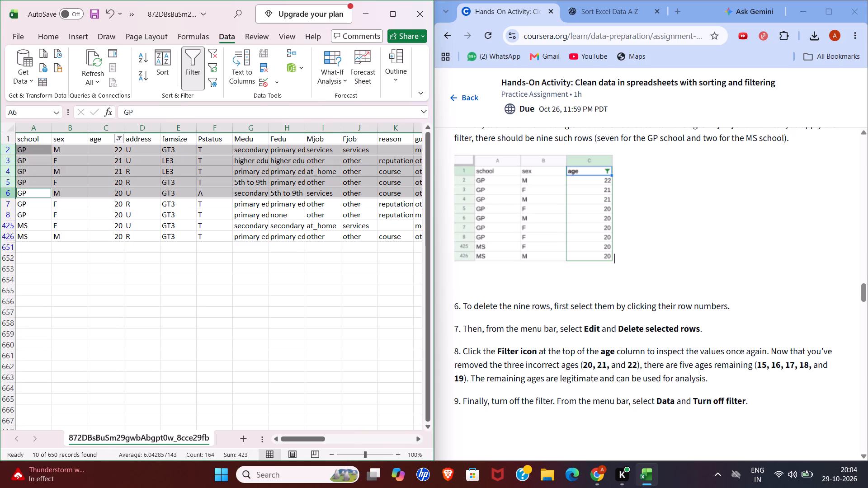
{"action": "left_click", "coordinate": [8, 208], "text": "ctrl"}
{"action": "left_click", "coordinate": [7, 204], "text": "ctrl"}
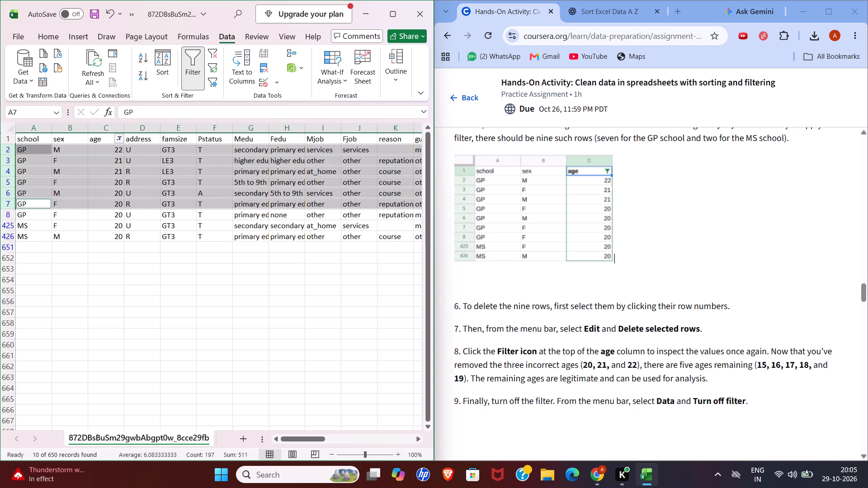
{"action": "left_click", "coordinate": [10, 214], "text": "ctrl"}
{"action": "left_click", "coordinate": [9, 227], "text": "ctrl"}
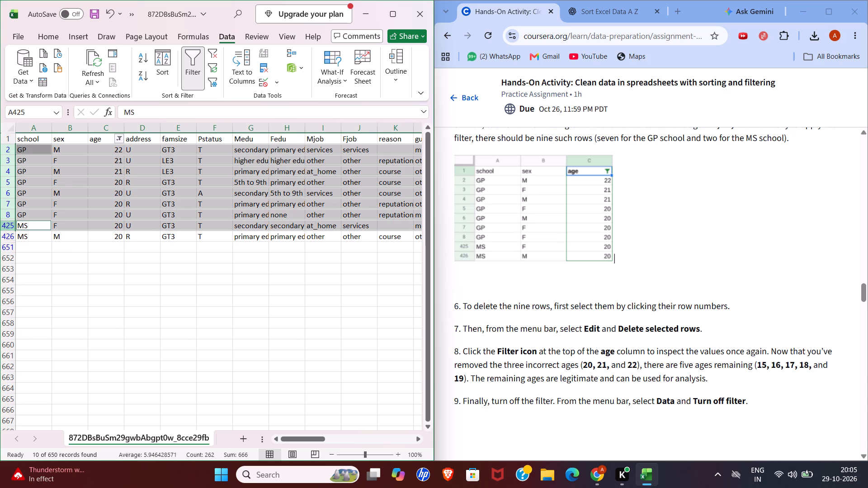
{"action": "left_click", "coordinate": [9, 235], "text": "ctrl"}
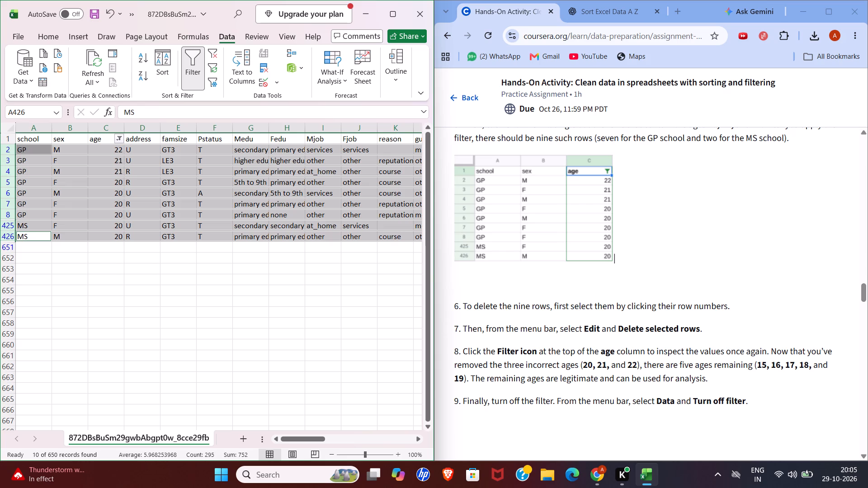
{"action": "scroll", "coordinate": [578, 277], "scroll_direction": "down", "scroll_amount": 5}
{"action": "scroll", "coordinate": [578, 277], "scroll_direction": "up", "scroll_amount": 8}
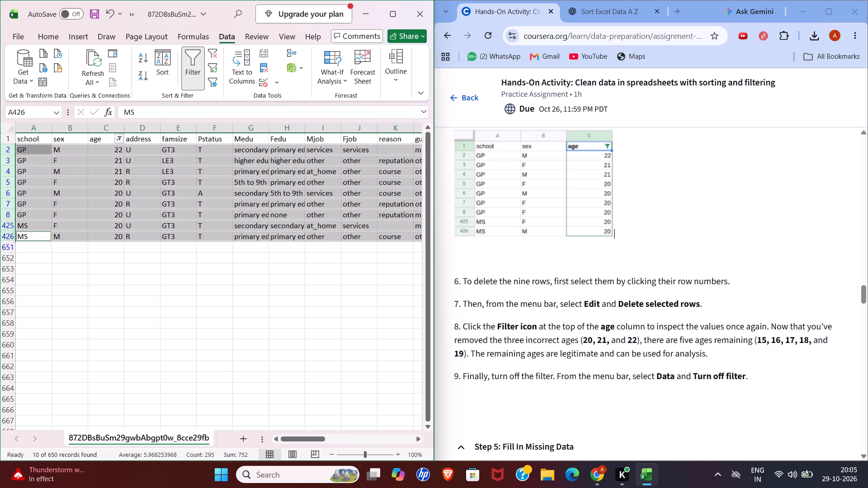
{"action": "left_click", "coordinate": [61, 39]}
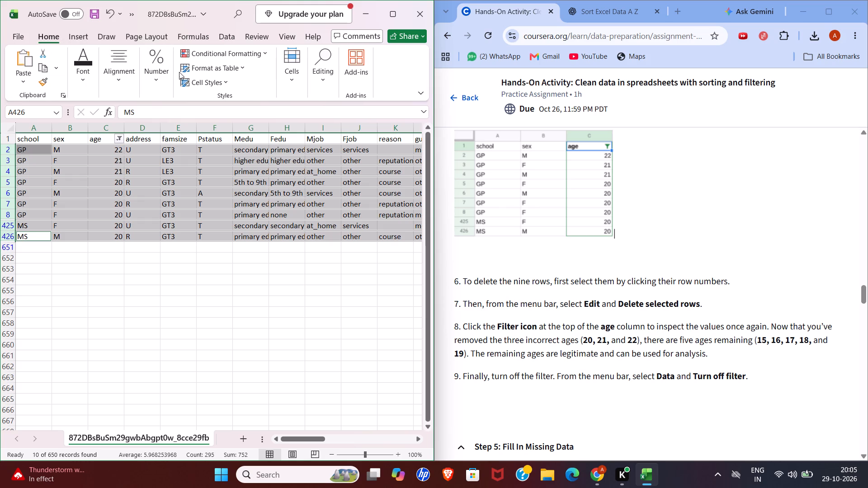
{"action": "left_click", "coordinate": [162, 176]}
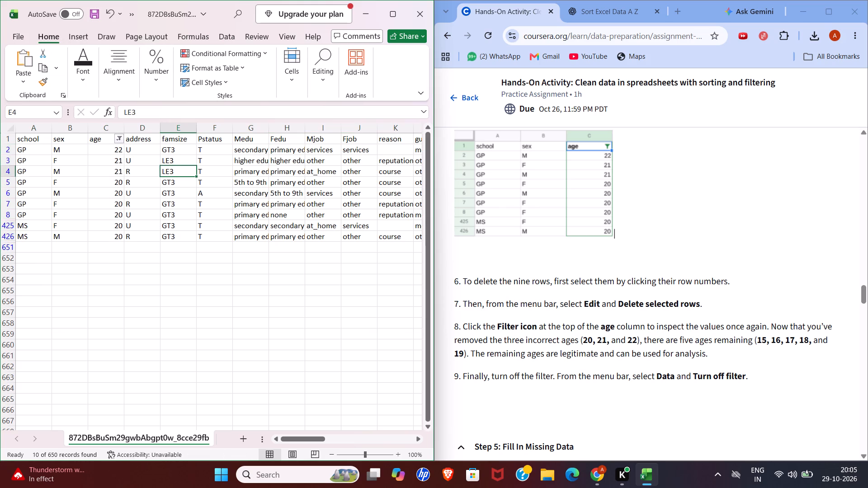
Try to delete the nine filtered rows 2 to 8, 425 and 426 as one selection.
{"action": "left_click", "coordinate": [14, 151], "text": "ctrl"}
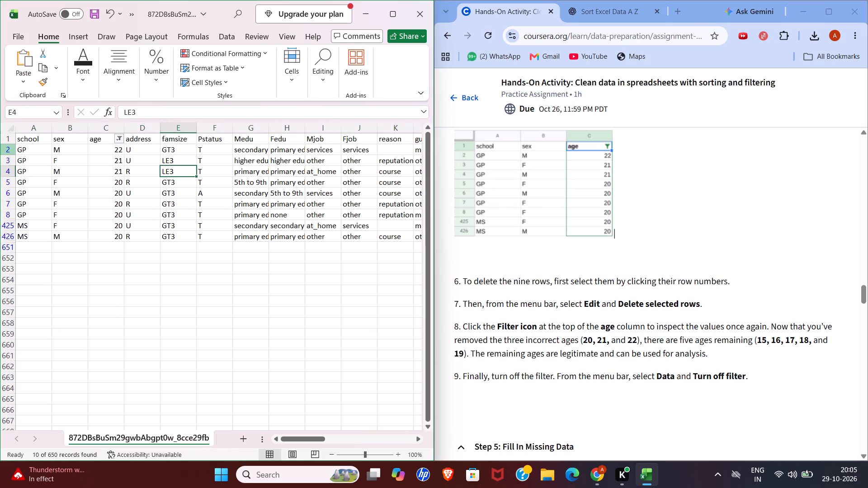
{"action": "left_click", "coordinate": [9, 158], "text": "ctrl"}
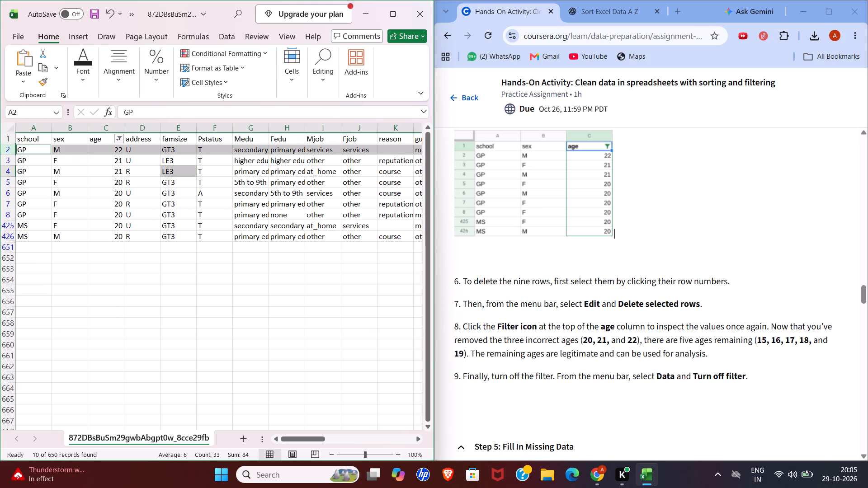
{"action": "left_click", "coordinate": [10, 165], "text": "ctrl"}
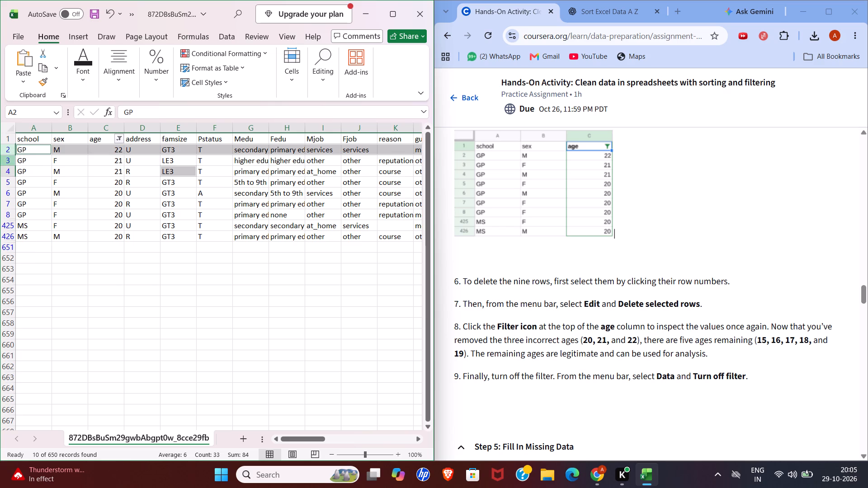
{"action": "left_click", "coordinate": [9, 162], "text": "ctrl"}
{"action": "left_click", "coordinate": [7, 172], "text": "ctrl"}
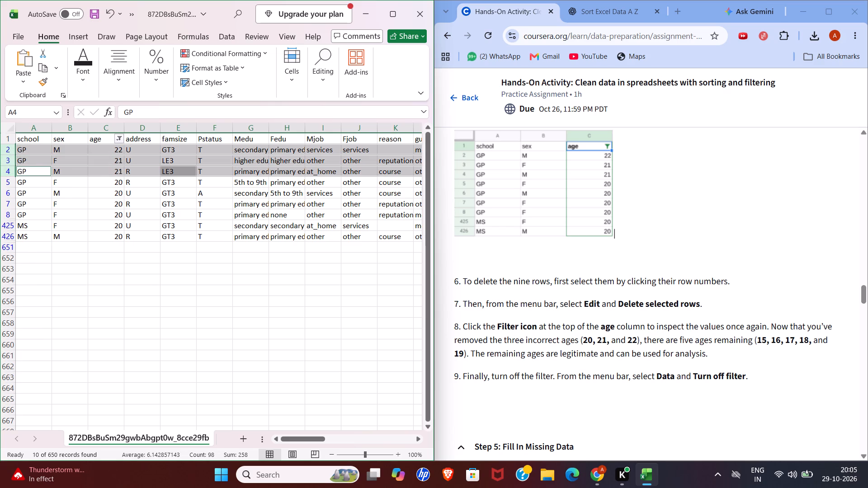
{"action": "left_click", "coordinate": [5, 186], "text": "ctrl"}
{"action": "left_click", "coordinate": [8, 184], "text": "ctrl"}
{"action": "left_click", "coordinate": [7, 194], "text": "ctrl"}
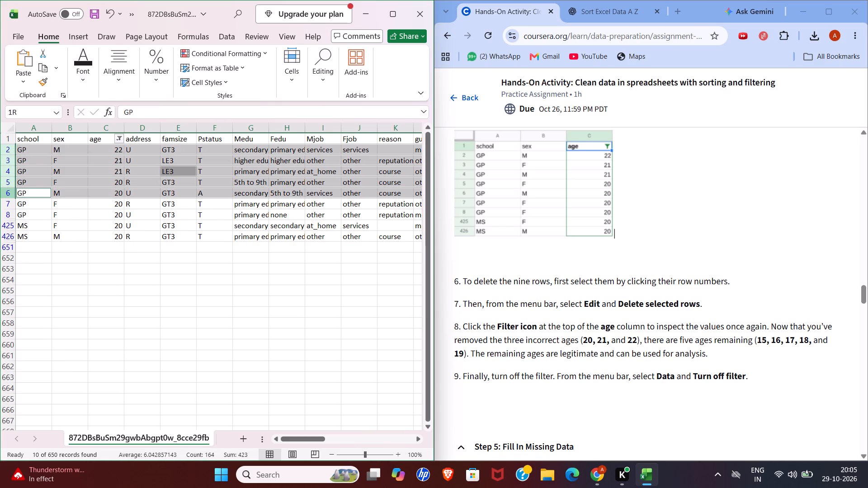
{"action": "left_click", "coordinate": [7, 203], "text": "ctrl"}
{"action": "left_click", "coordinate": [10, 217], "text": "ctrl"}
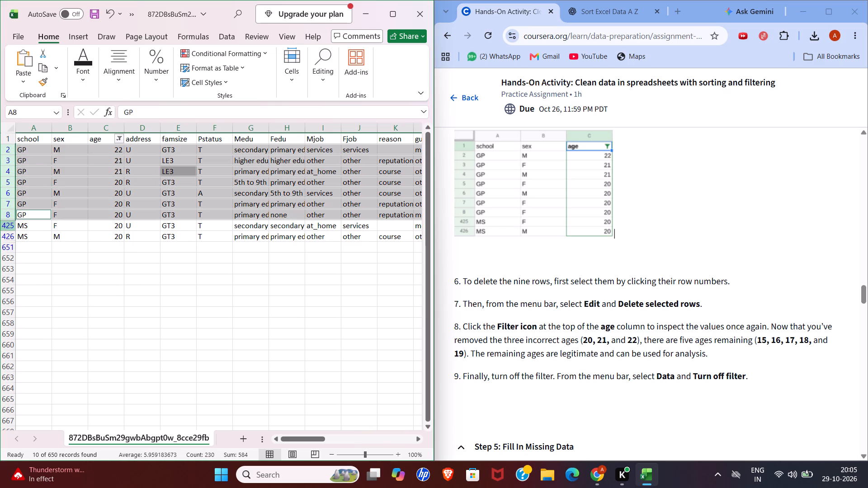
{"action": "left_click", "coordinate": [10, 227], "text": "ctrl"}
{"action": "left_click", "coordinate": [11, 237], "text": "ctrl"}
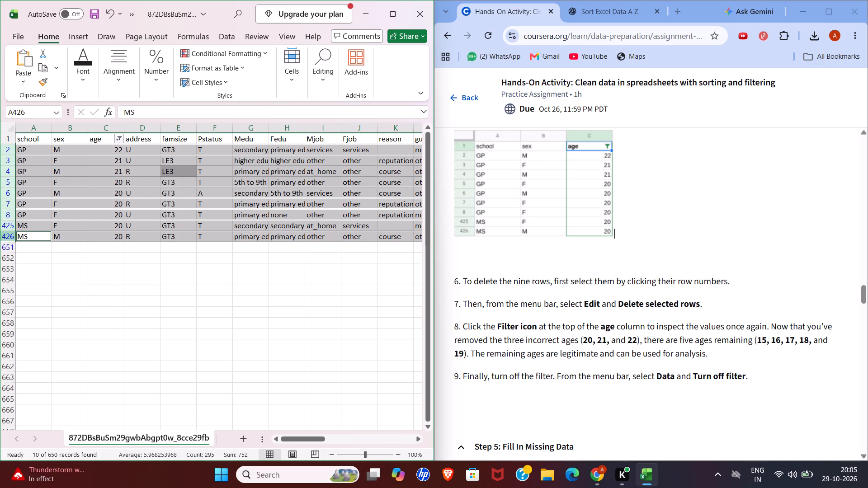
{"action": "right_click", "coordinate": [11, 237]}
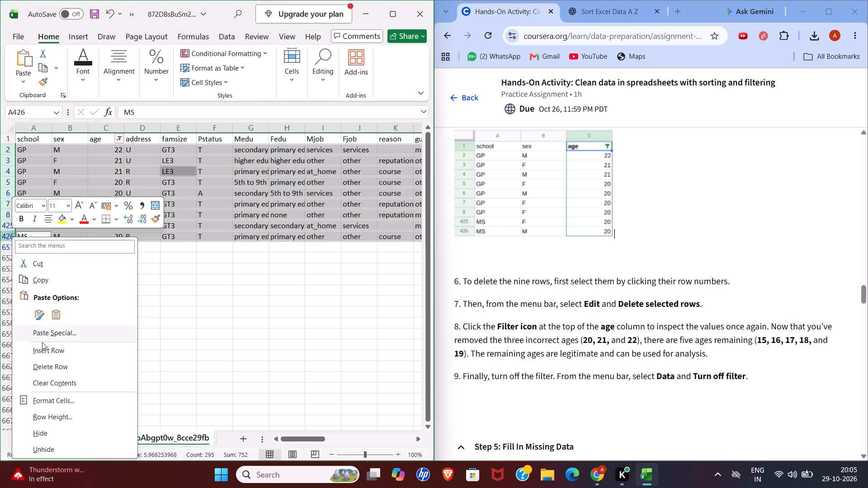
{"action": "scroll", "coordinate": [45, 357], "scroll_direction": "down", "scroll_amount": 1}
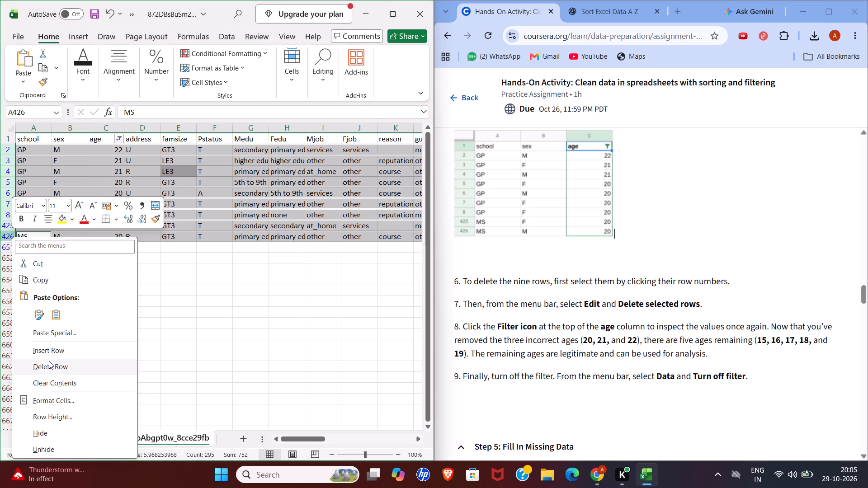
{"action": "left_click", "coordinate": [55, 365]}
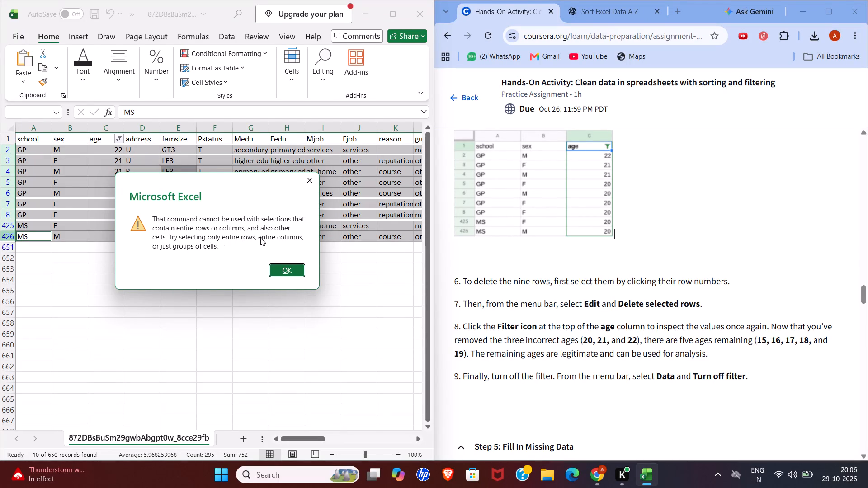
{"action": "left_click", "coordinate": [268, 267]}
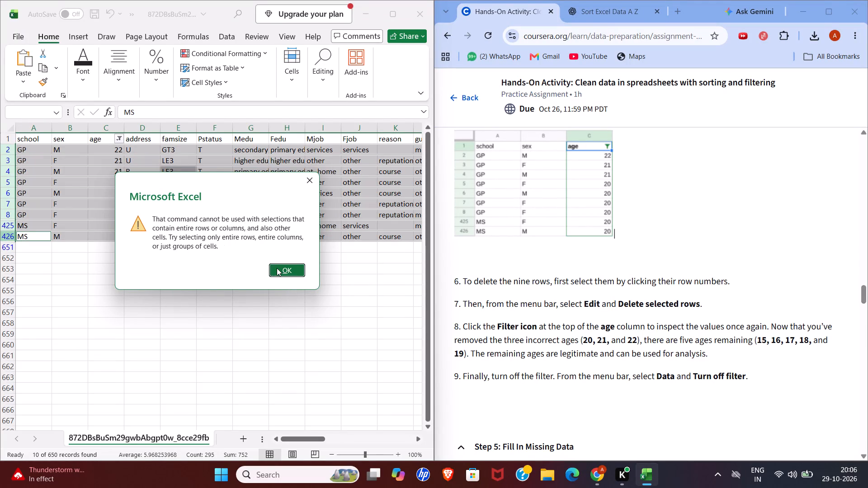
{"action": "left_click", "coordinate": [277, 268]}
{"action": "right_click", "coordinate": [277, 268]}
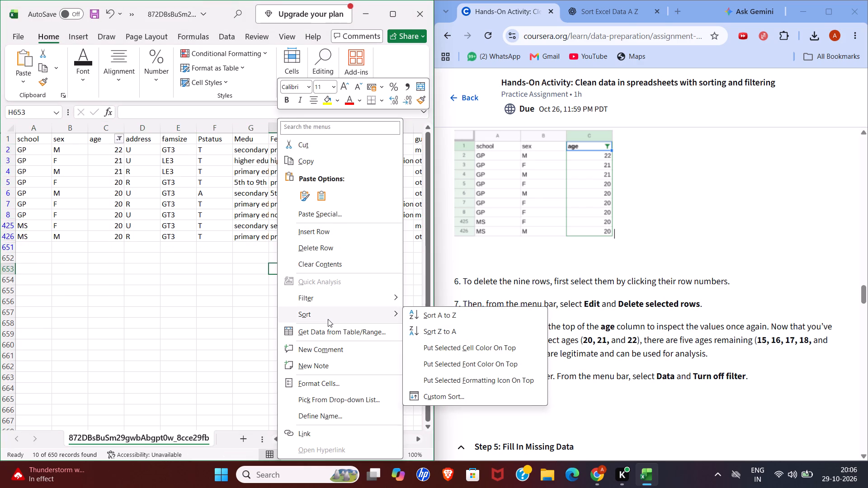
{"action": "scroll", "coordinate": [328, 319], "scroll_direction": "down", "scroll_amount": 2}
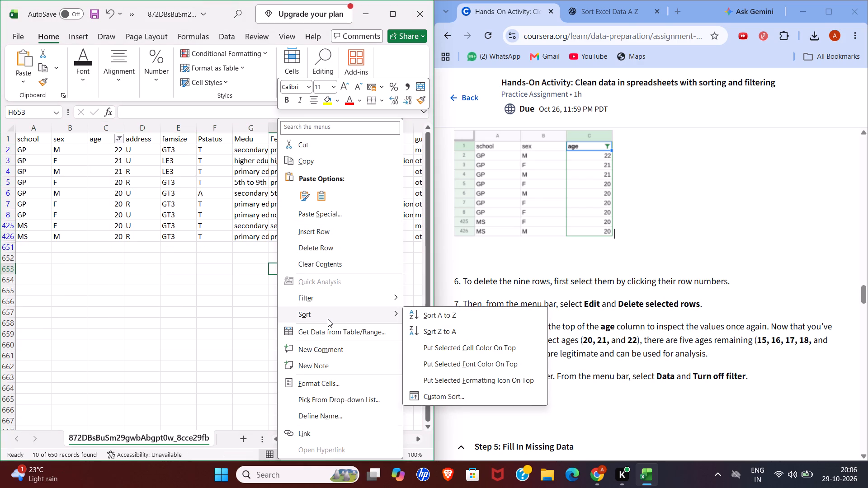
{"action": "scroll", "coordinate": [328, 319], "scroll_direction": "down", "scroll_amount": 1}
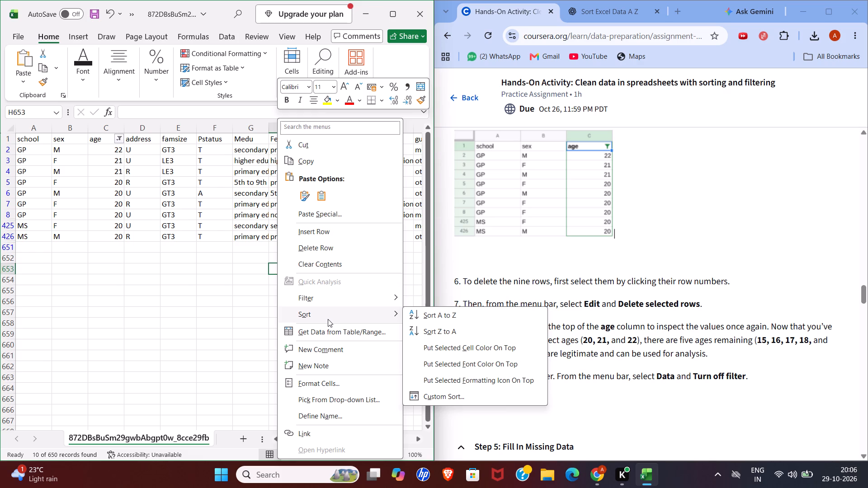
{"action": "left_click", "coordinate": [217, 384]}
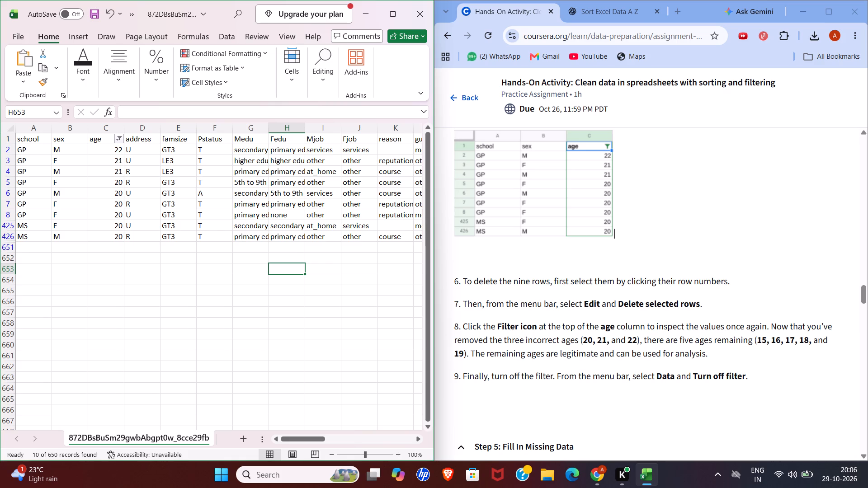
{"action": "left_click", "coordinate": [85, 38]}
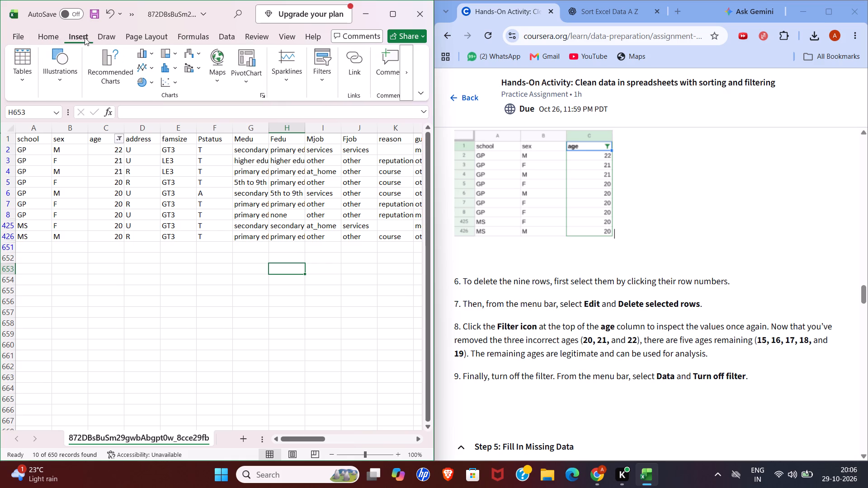
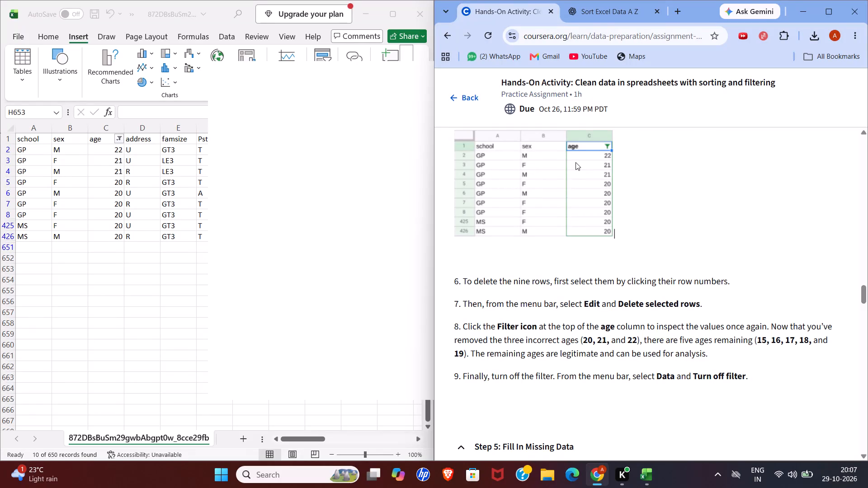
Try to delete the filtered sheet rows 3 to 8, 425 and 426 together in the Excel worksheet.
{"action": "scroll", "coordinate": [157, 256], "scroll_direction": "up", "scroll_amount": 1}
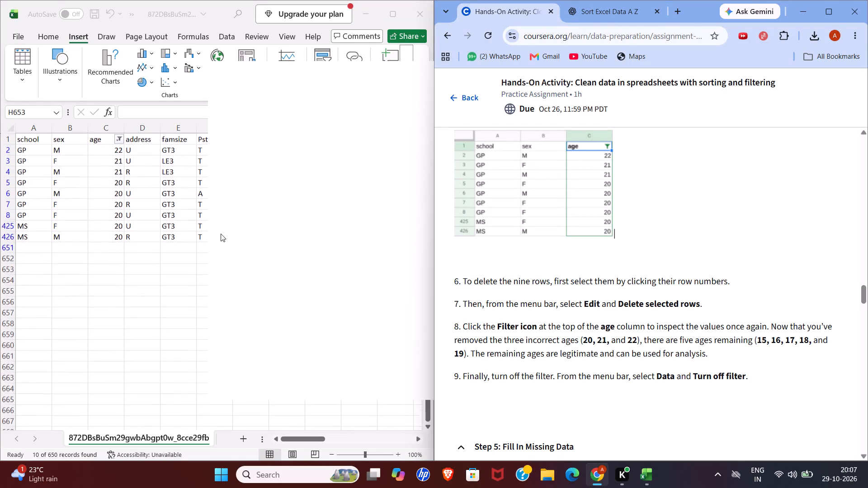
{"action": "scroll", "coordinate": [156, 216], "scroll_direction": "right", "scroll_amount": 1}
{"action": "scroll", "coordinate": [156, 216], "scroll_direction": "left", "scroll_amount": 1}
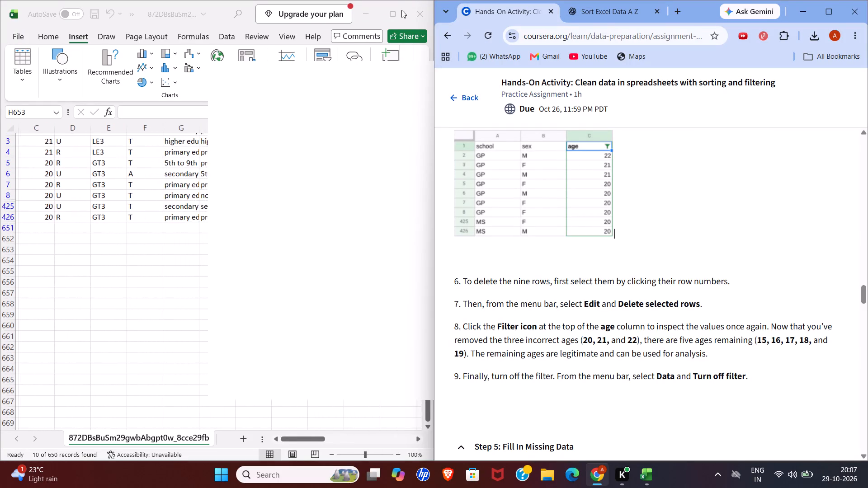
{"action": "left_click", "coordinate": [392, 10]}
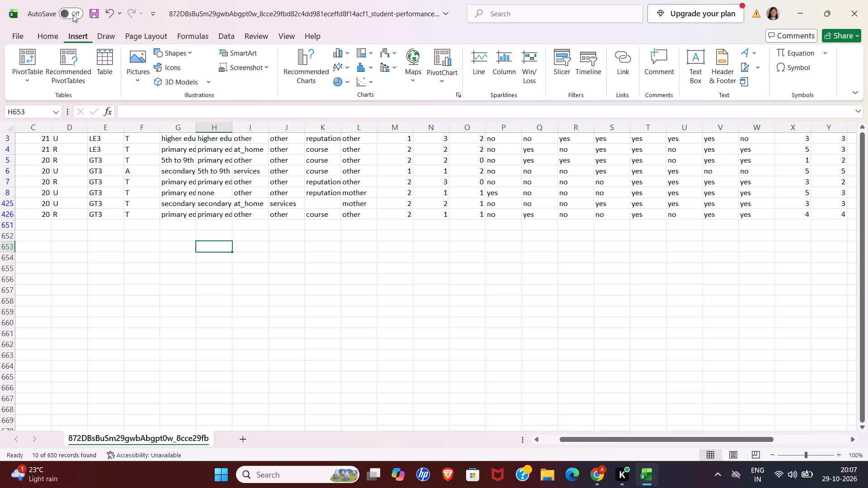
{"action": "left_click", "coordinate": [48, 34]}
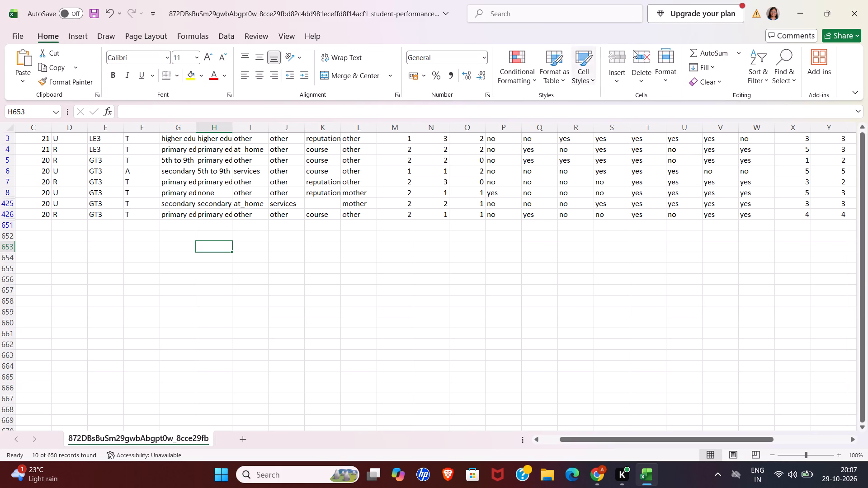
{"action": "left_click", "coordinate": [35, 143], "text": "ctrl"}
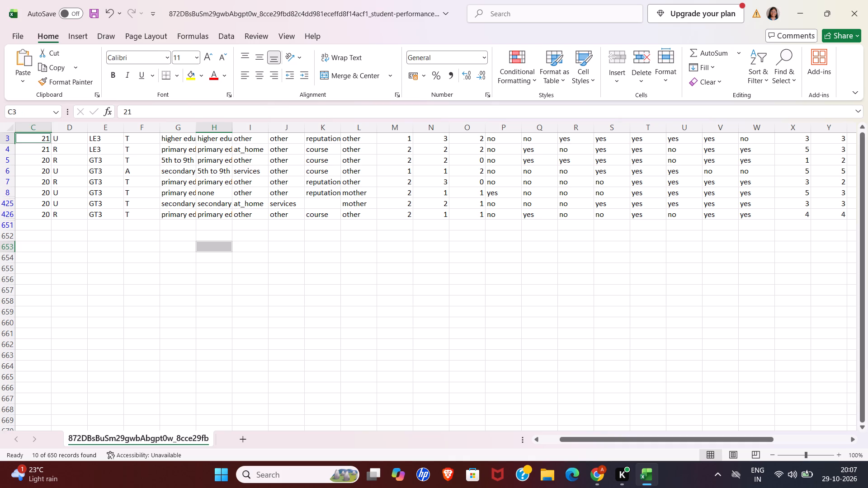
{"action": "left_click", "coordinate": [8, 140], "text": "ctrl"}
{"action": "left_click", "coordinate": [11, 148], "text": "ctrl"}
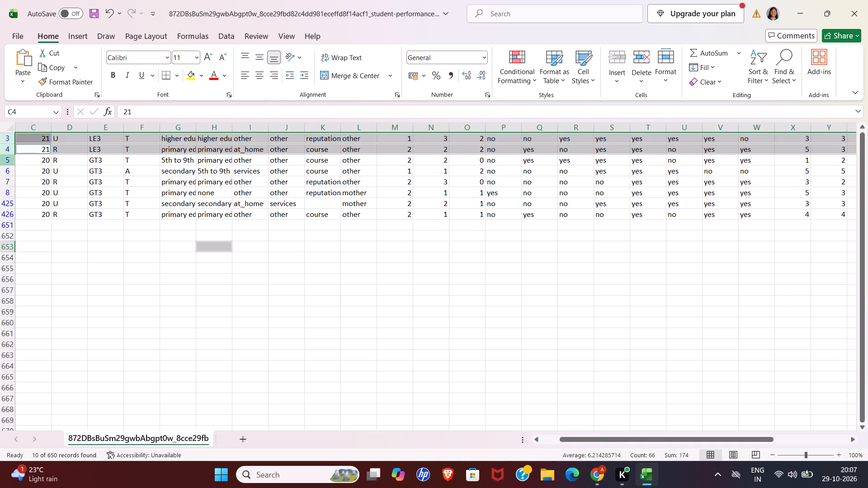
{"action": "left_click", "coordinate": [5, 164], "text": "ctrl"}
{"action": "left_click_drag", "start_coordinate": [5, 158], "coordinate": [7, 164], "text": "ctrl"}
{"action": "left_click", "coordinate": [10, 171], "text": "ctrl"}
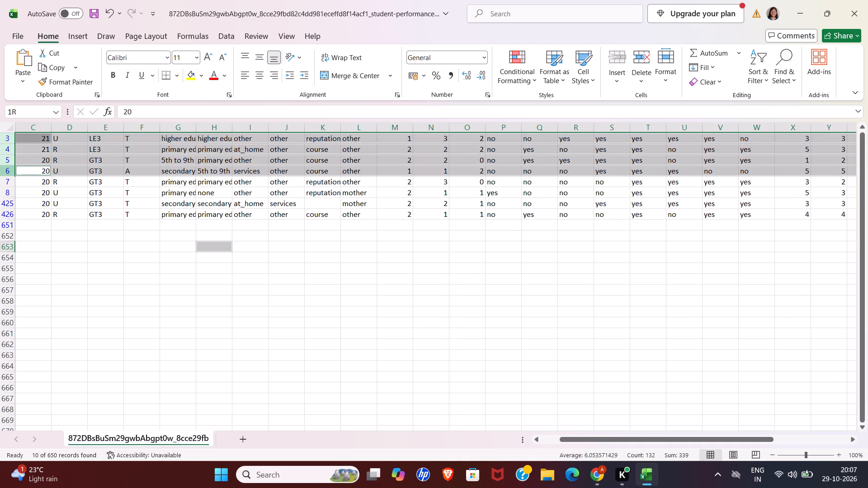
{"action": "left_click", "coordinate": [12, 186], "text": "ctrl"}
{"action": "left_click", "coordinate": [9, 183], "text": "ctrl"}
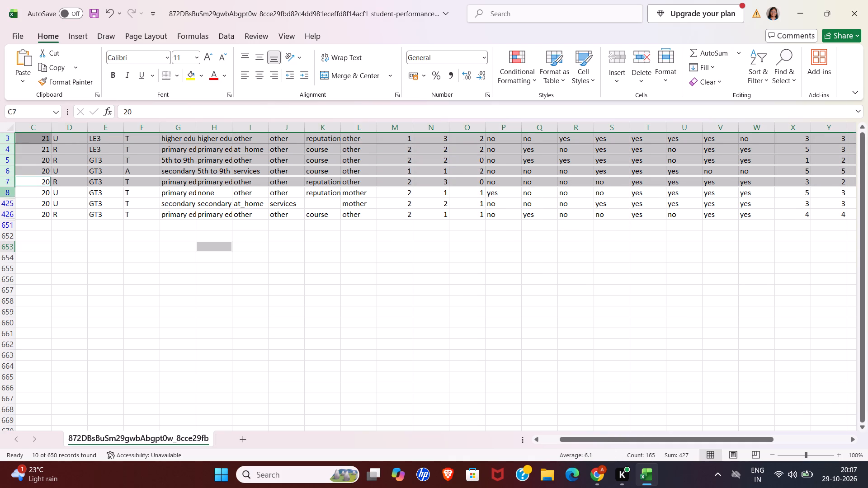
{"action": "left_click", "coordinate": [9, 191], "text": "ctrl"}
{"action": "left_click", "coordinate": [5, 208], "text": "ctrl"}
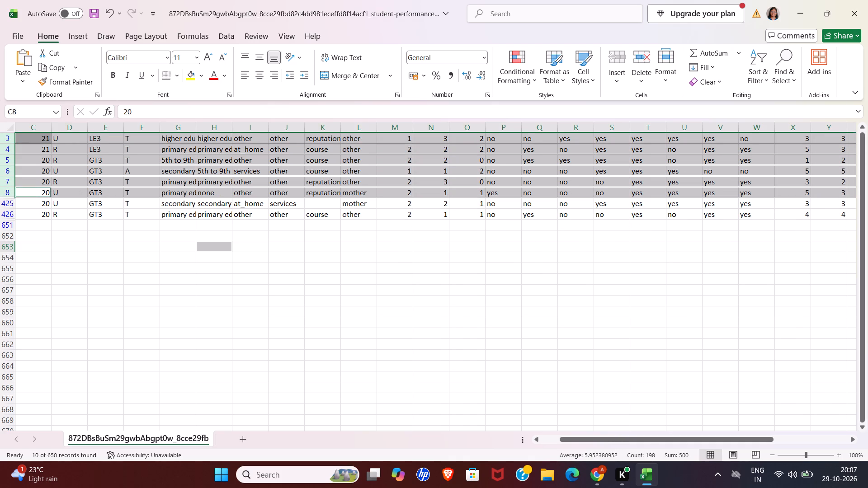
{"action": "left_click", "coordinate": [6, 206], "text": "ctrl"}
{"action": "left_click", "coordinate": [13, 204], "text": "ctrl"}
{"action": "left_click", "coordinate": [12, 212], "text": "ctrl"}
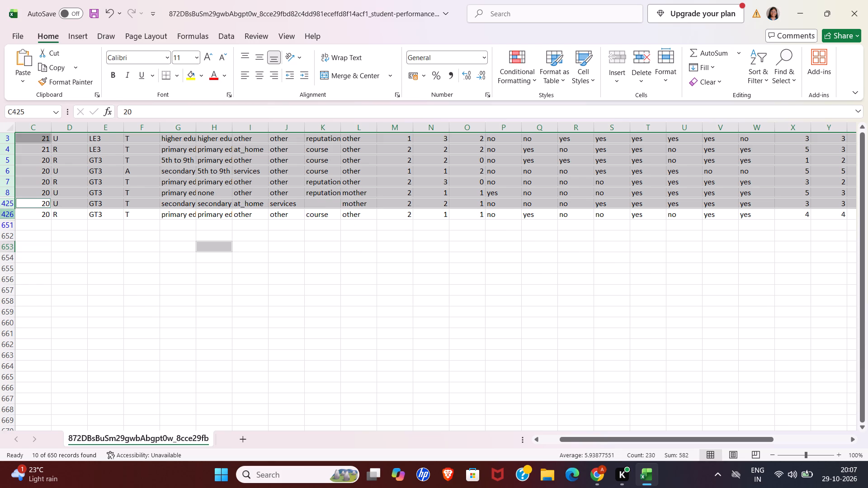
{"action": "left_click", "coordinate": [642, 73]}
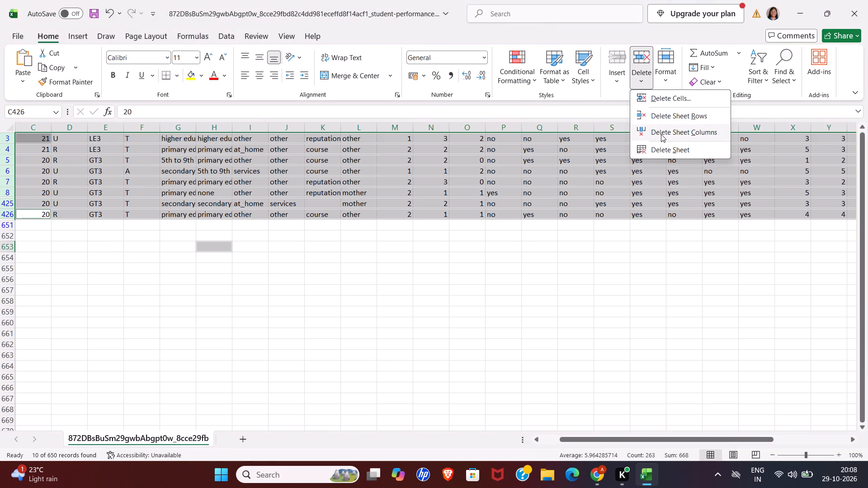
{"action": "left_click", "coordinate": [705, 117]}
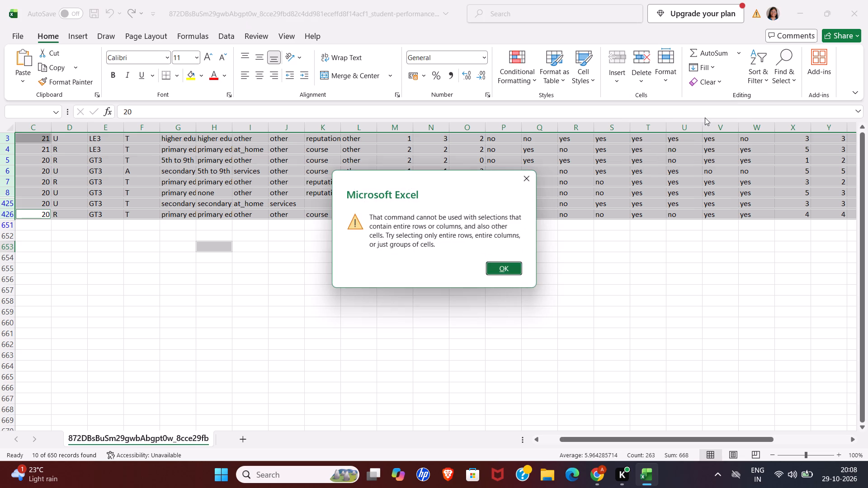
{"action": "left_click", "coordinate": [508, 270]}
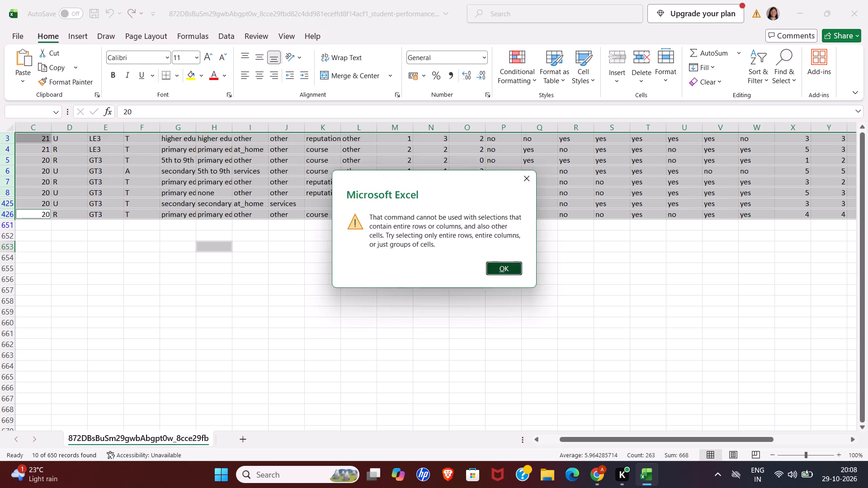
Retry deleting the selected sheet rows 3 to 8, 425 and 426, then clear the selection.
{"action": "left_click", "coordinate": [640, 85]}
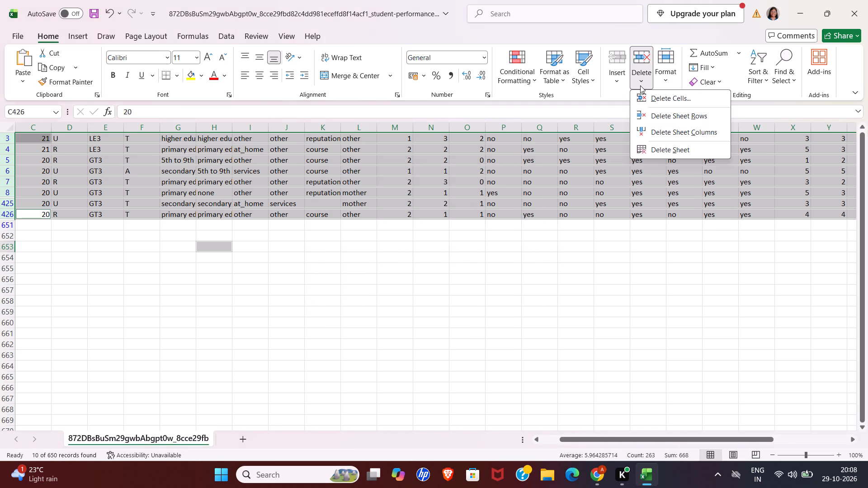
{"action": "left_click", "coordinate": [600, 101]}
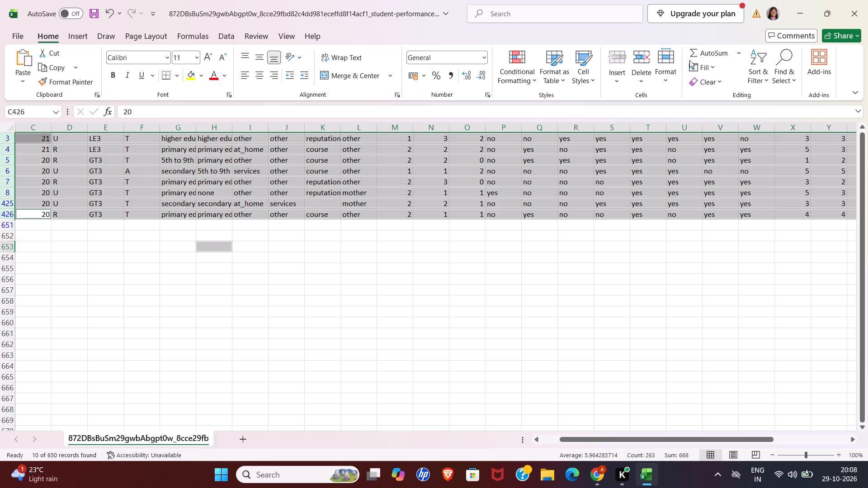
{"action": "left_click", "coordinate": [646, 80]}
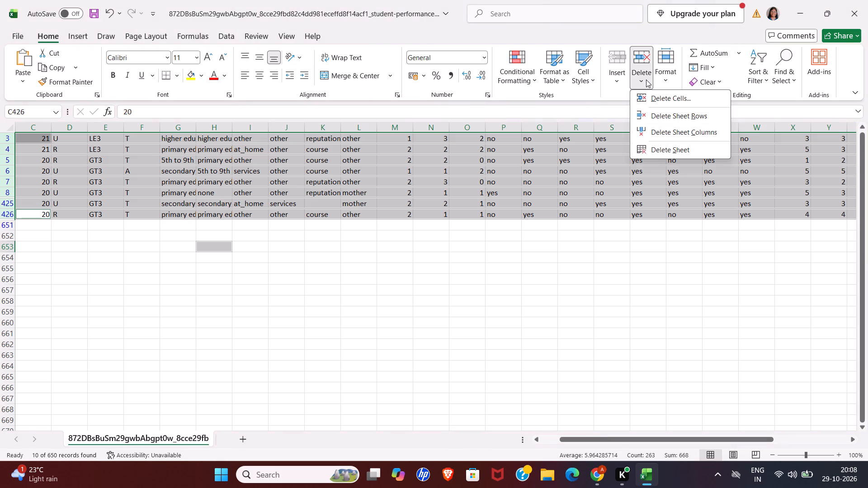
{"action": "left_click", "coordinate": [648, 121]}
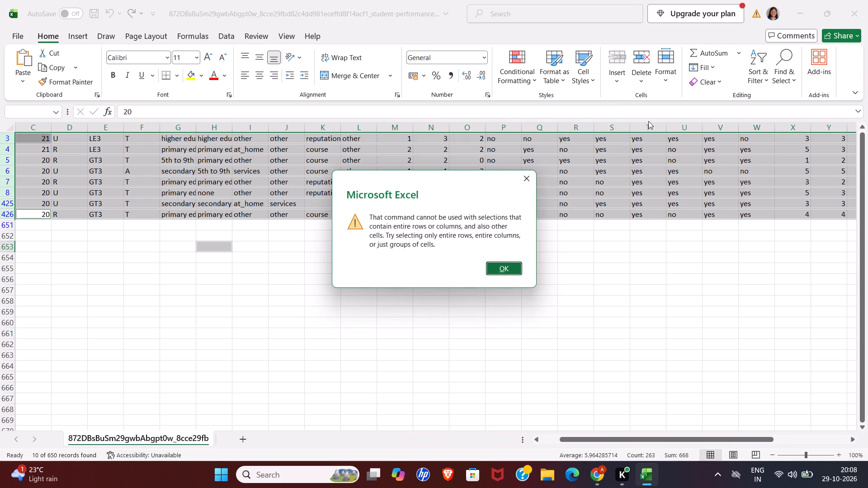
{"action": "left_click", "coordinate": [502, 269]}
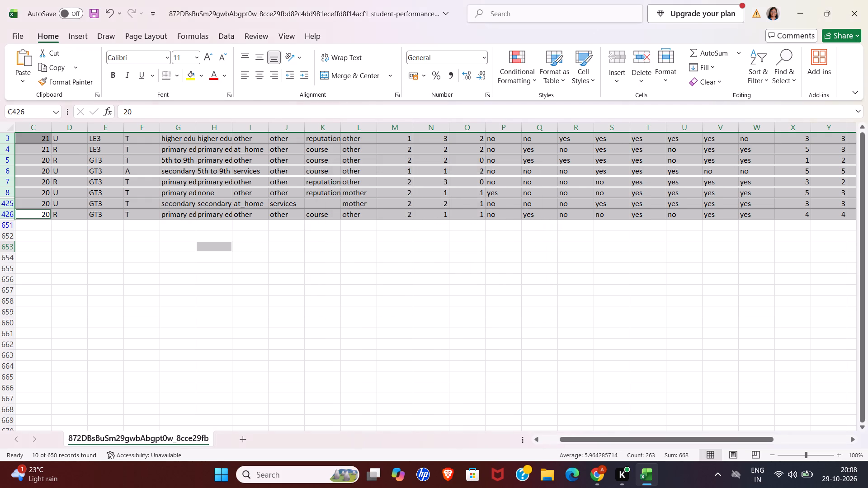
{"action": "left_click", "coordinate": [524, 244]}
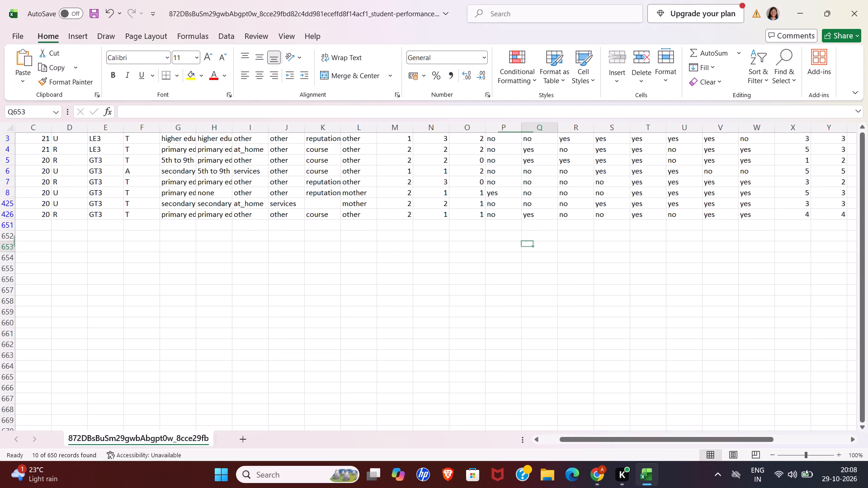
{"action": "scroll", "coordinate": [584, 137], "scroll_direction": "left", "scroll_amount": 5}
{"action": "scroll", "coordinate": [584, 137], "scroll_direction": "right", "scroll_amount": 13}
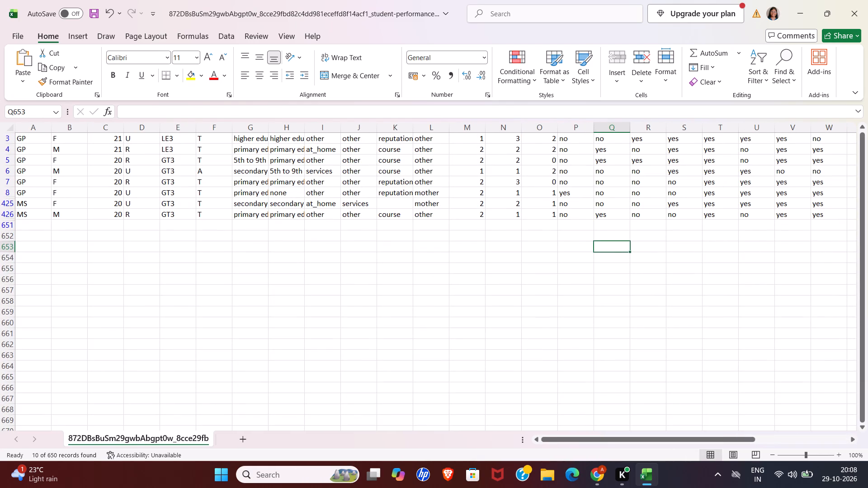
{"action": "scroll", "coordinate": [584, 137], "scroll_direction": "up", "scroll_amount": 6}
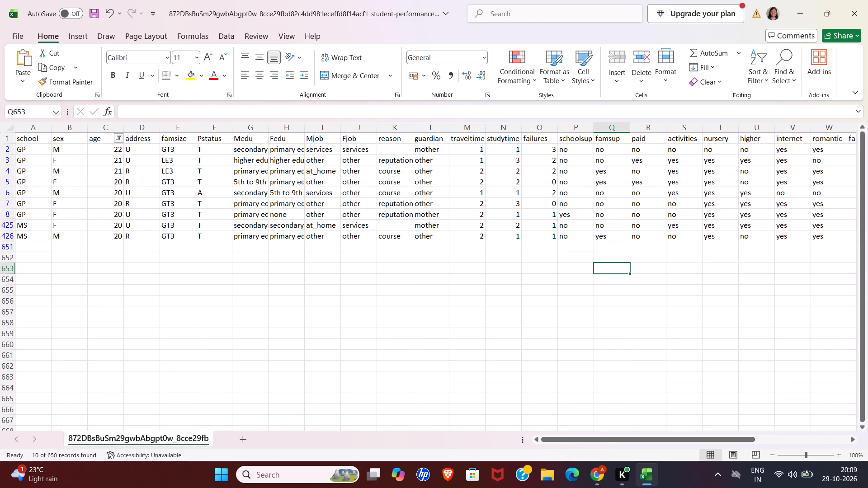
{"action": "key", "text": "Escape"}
{"action": "left_click", "coordinate": [830, 5]}
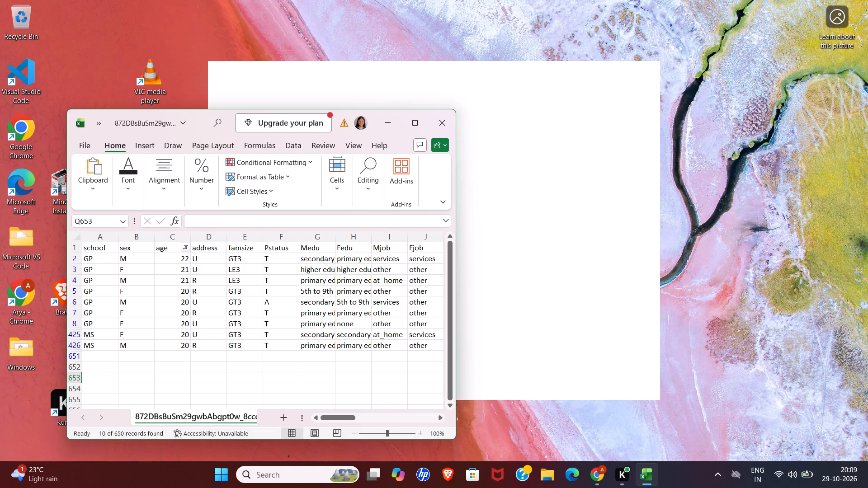
{"action": "left_click", "coordinate": [77, 259], "text": "ctrl"}
{"action": "left_click", "coordinate": [79, 267], "text": "ctrl"}
{"action": "left_click", "coordinate": [75, 271], "text": "ctrl"}
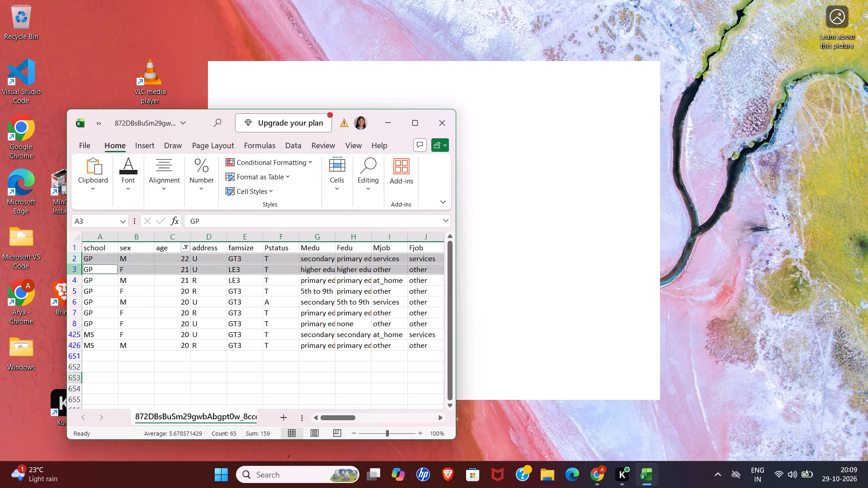
{"action": "left_click", "coordinate": [75, 281], "text": "ctrl"}
{"action": "left_click", "coordinate": [75, 292], "text": "ctrl"}
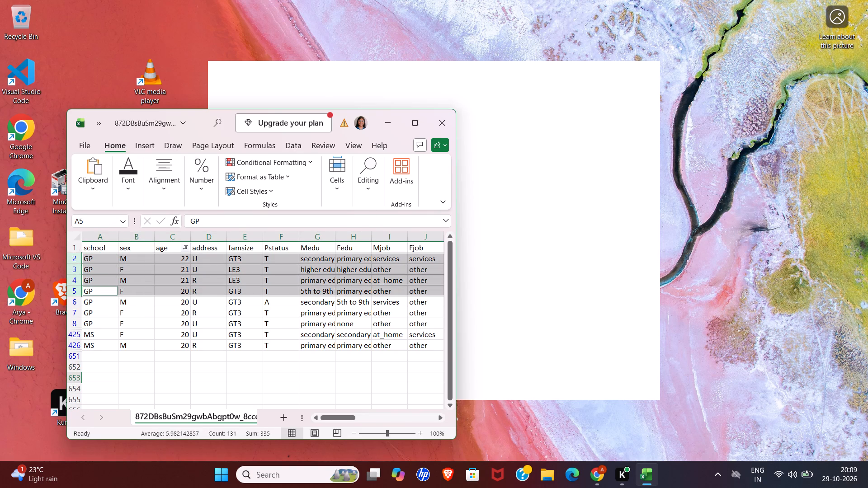
{"action": "left_click", "coordinate": [75, 303], "text": "ctrl"}
{"action": "left_click", "coordinate": [75, 314], "text": "ctrl"}
{"action": "left_click", "coordinate": [78, 326], "text": "ctrl"}
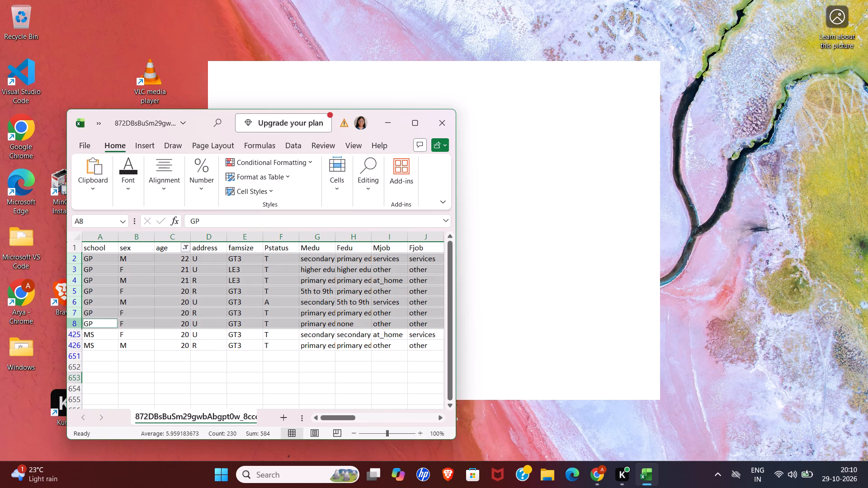
{"action": "left_click", "coordinate": [79, 339], "text": "ctrl"}
{"action": "left_click", "coordinate": [72, 333], "text": "ctrl"}
{"action": "left_click", "coordinate": [73, 343], "text": "ctrl"}
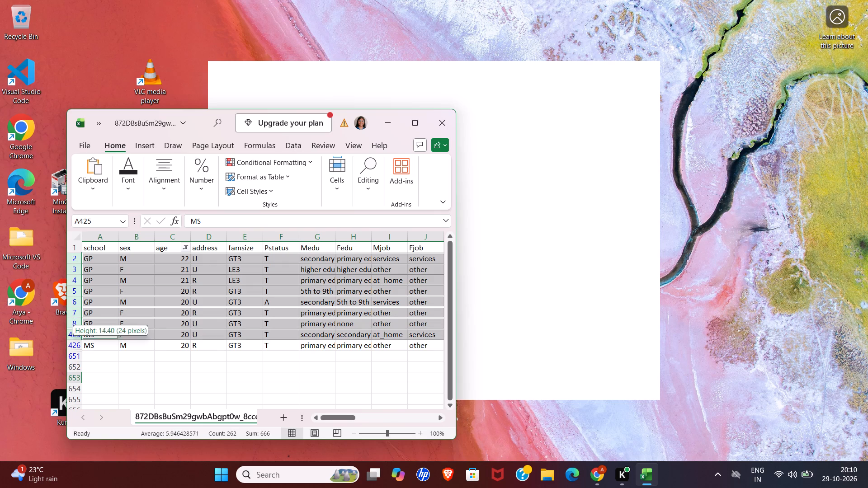
{"action": "left_click", "coordinate": [76, 345], "text": "ctrl"}
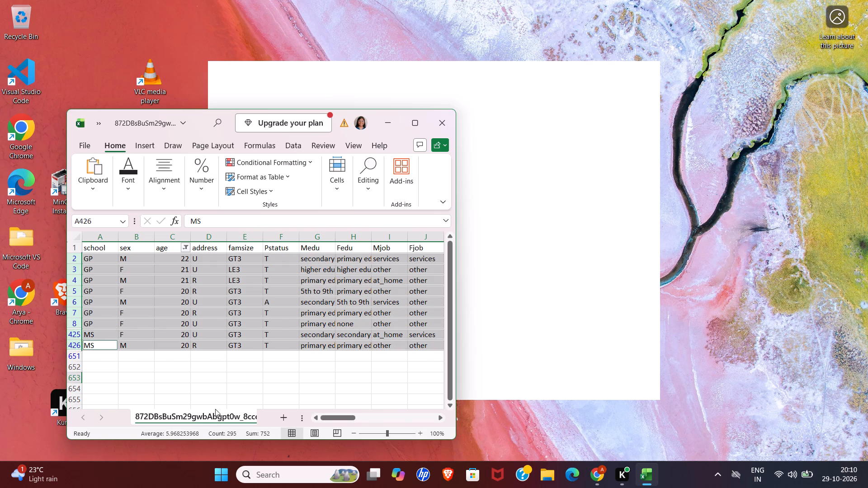
{"action": "key", "text": "Delete"}
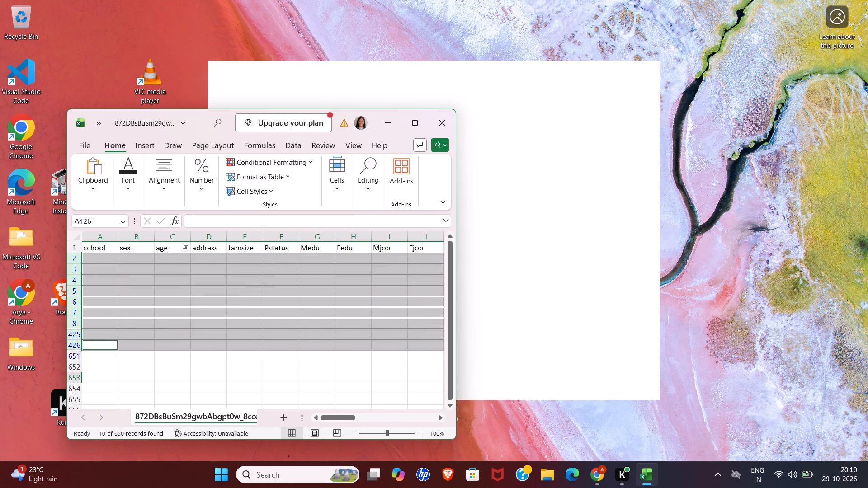
Maximize the Excel window, deselect the cleared filtered rows and look over the worksheet.
{"action": "key", "text": "Delete"}
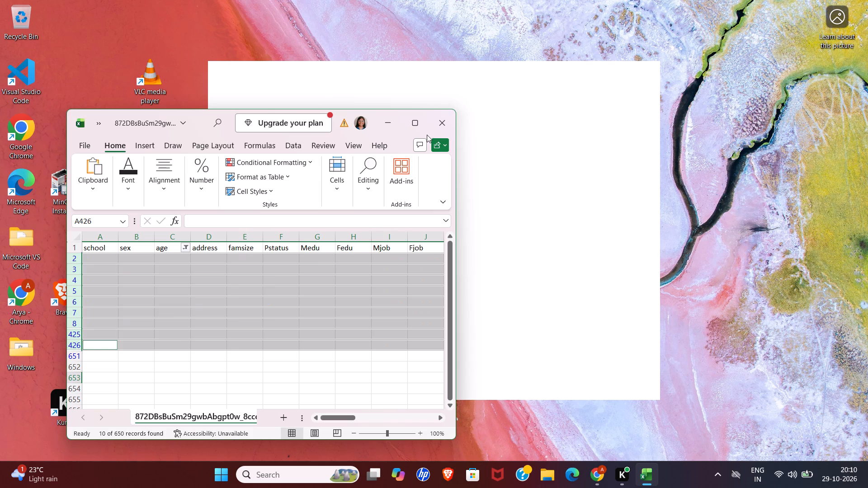
{"action": "left_click", "coordinate": [422, 131]}
{"action": "left_click", "coordinate": [351, 337]}
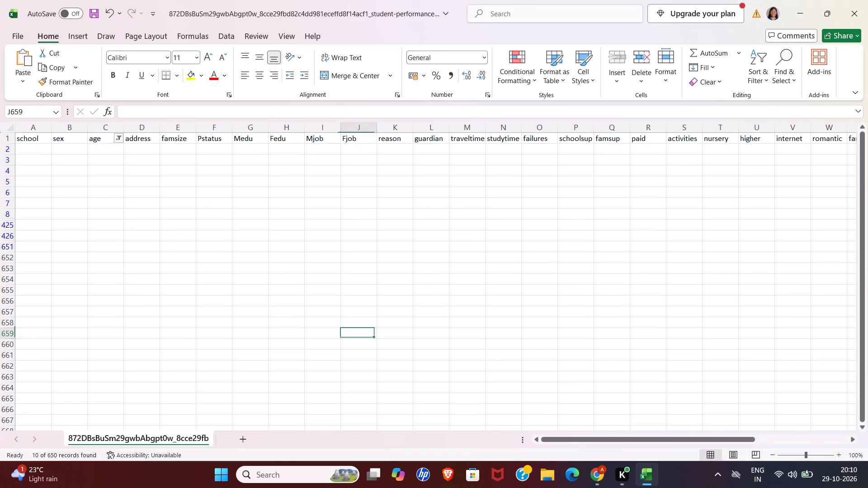
{"action": "scroll", "coordinate": [507, 356], "scroll_direction": "up", "scroll_amount": 3}
{"action": "scroll", "coordinate": [507, 356], "scroll_direction": "down", "scroll_amount": 6}
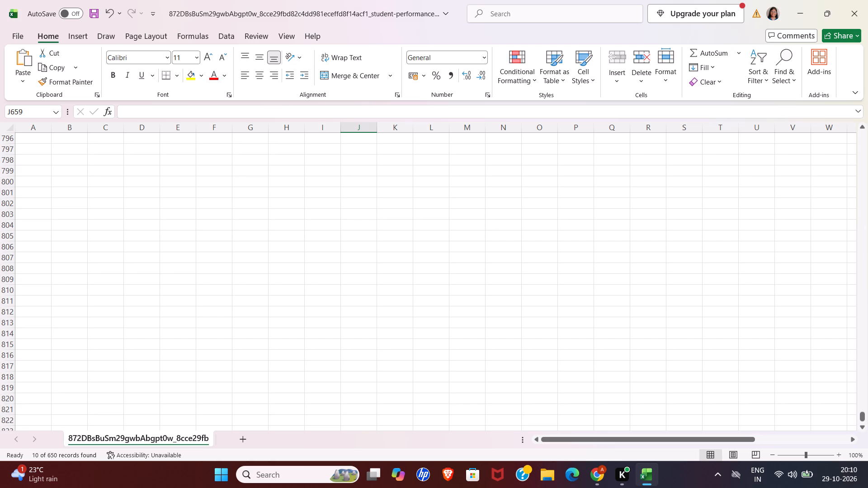
Switch to the Coursera activity in the browser and read instructions 6 to 9 on deleting rows and turning off the filter.
{"action": "left_click", "coordinate": [600, 481]}
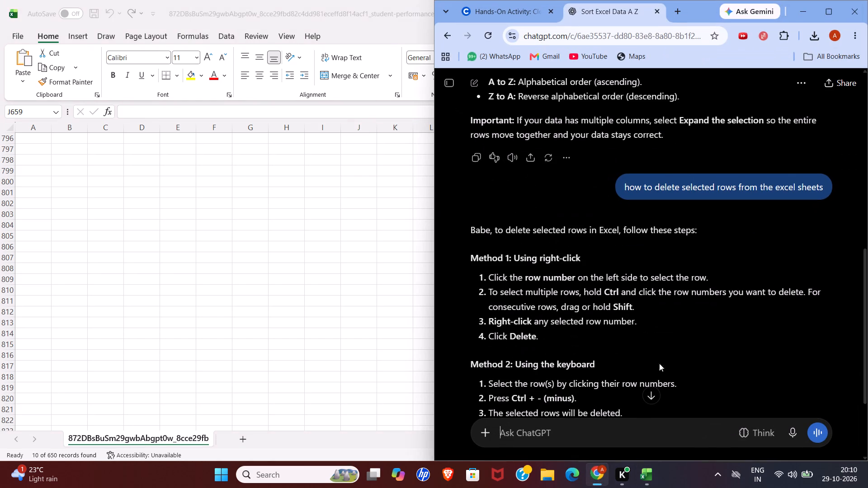
{"action": "left_click", "coordinate": [468, 10]}
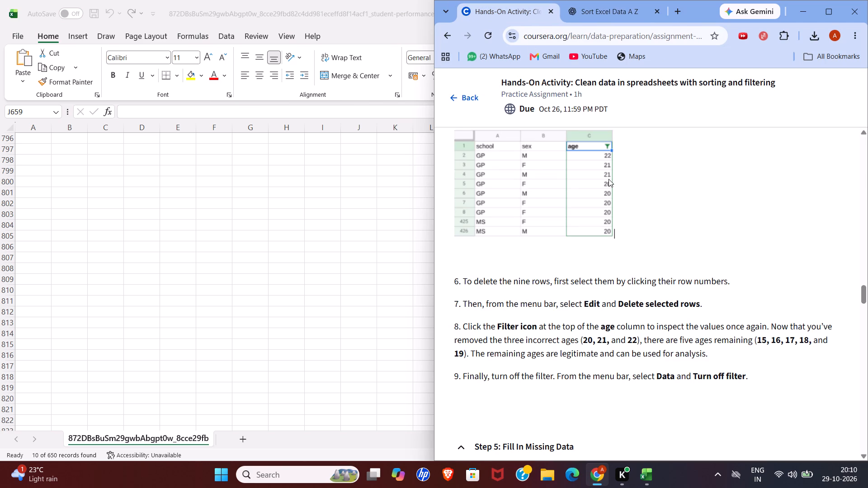
{"action": "scroll", "coordinate": [623, 268], "scroll_direction": "down", "scroll_amount": 2}
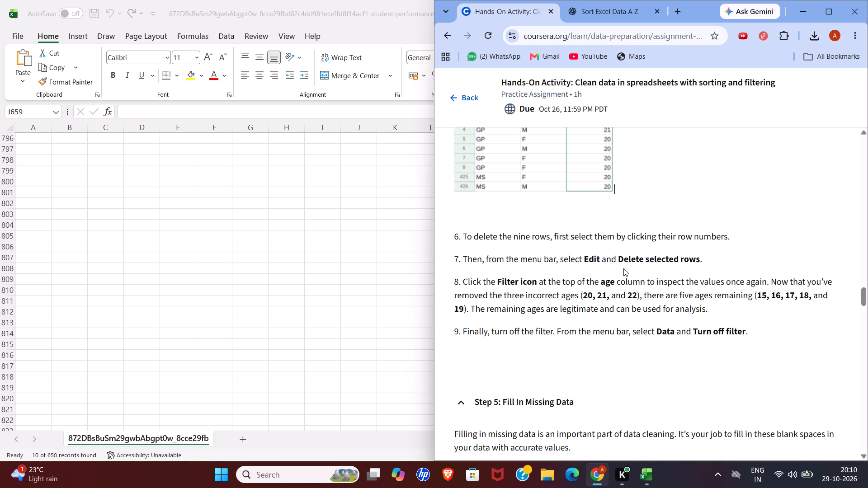
{"action": "scroll", "coordinate": [623, 268], "scroll_direction": "down", "scroll_amount": 1}
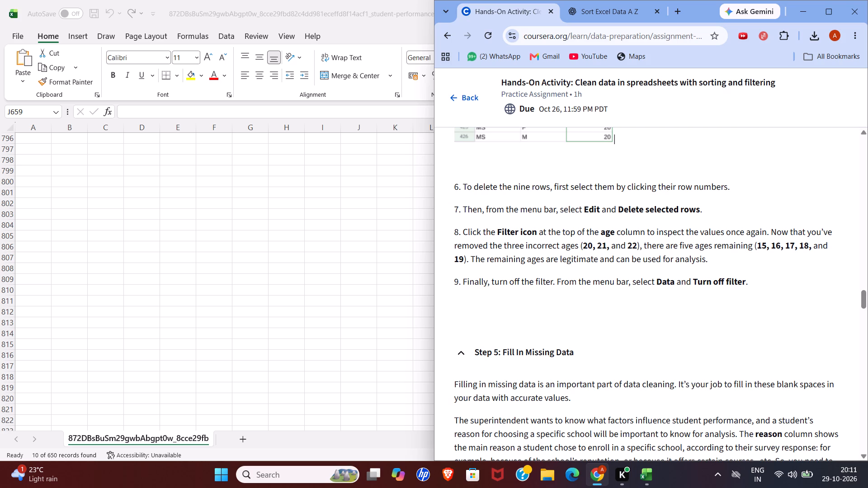
Return to the Excel worksheet and inspect the age column's filter values, leaving the filter unchanged.
{"action": "scroll", "coordinate": [256, 200], "scroll_direction": "up", "scroll_amount": 4}
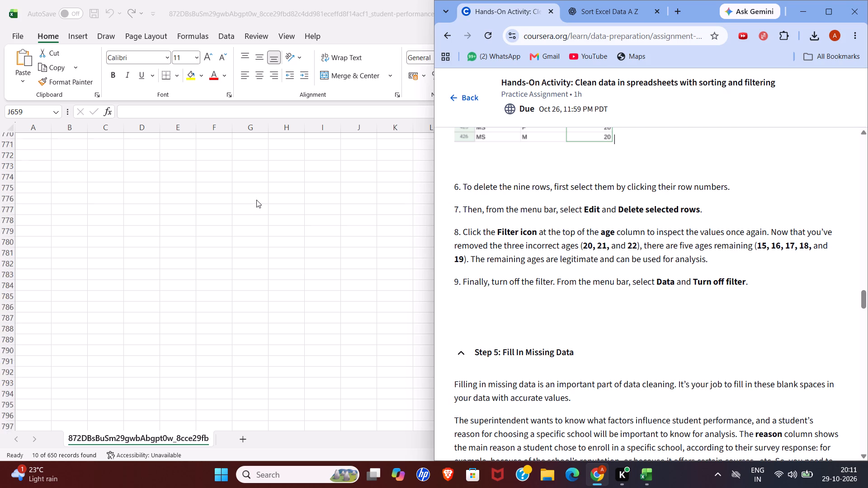
{"action": "scroll", "coordinate": [256, 200], "scroll_direction": "up", "scroll_amount": 16}
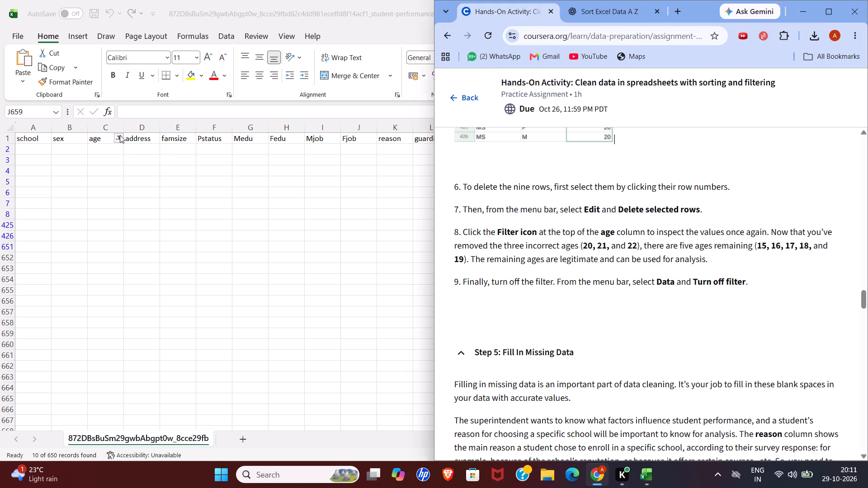
{"action": "left_click", "coordinate": [120, 135]}
{"action": "left_click", "coordinate": [119, 140]}
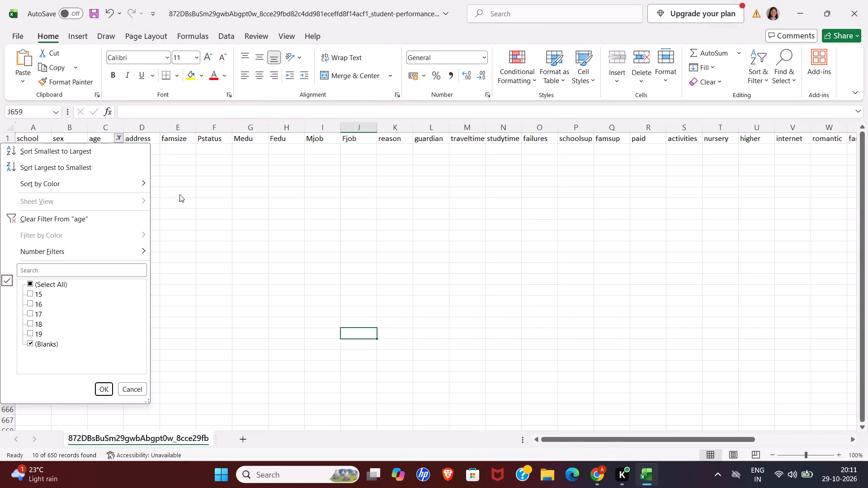
{"action": "left_click", "coordinate": [101, 136]}
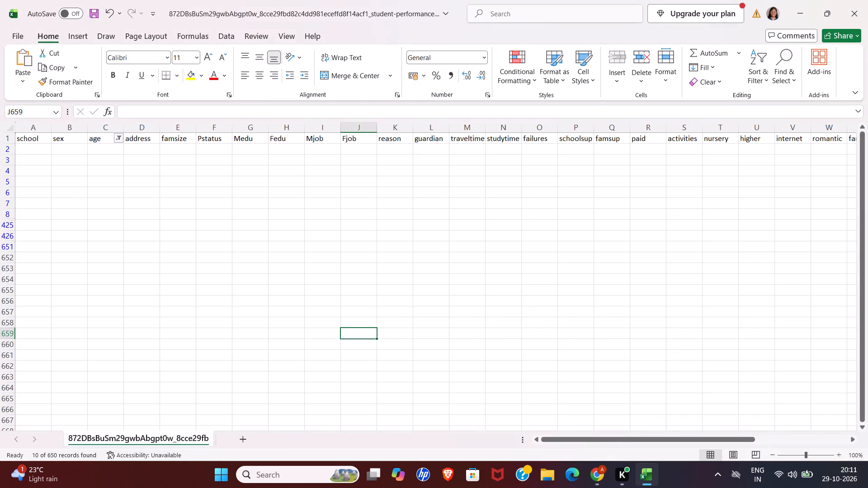
Turn off the filter on the age column.
{"action": "left_click", "coordinate": [231, 39]}
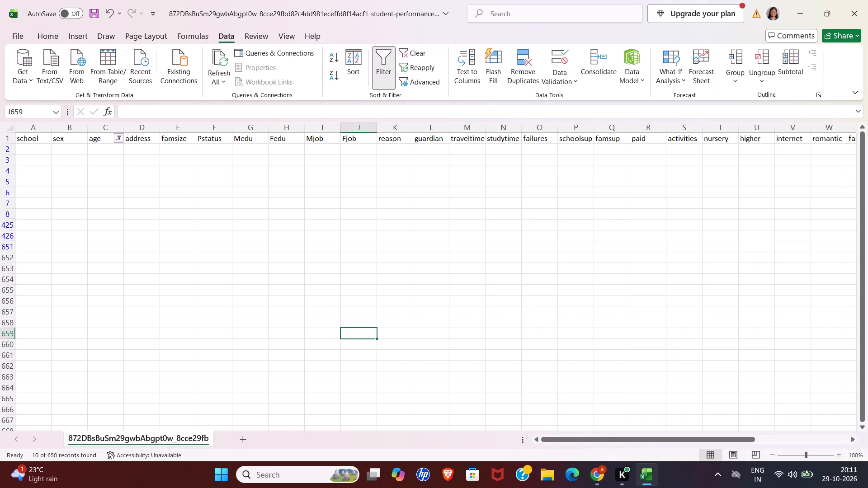
{"action": "left_click", "coordinate": [384, 78]}
Look through the unfiltered student records down to about row 420 and back to the header row.
{"action": "scroll", "coordinate": [293, 286], "scroll_direction": "down", "scroll_amount": 6}
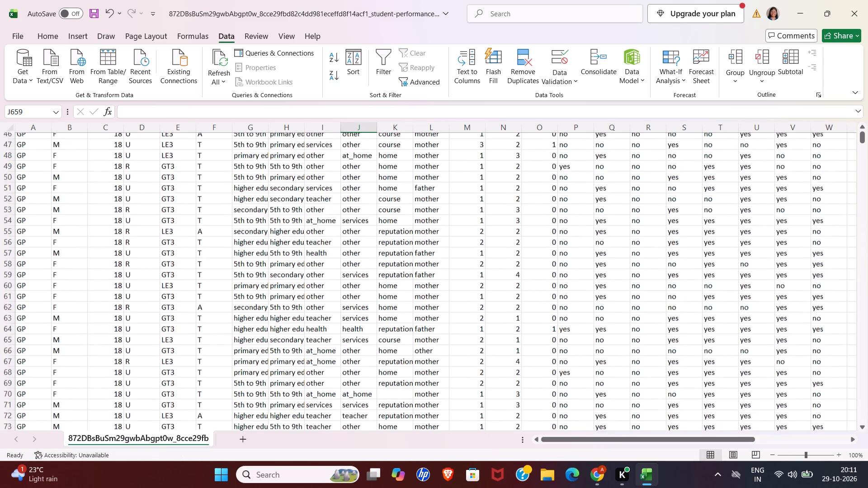
{"action": "scroll", "coordinate": [293, 286], "scroll_direction": "up", "scroll_amount": 8}
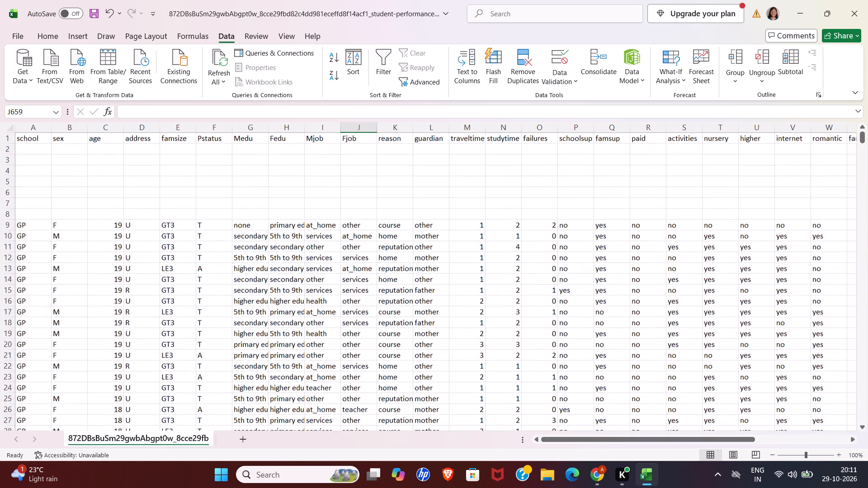
{"action": "scroll", "coordinate": [293, 286], "scroll_direction": "down", "scroll_amount": 2}
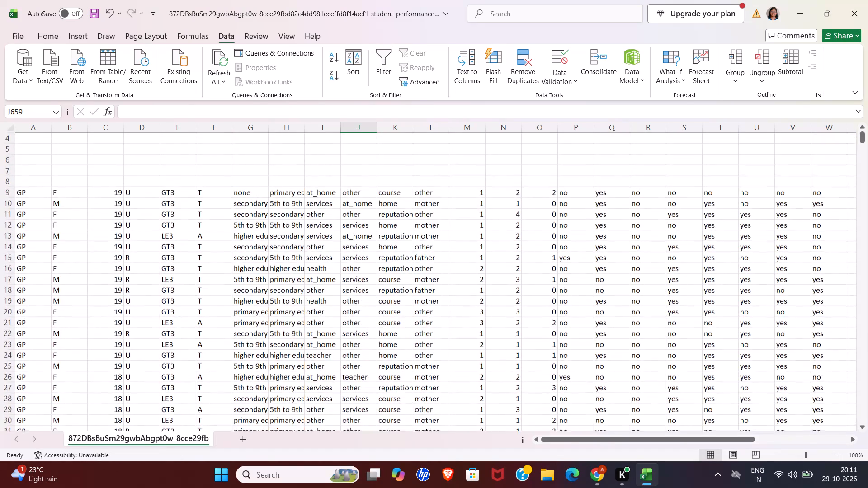
{"action": "scroll", "coordinate": [306, 194], "scroll_direction": "down", "scroll_amount": 8}
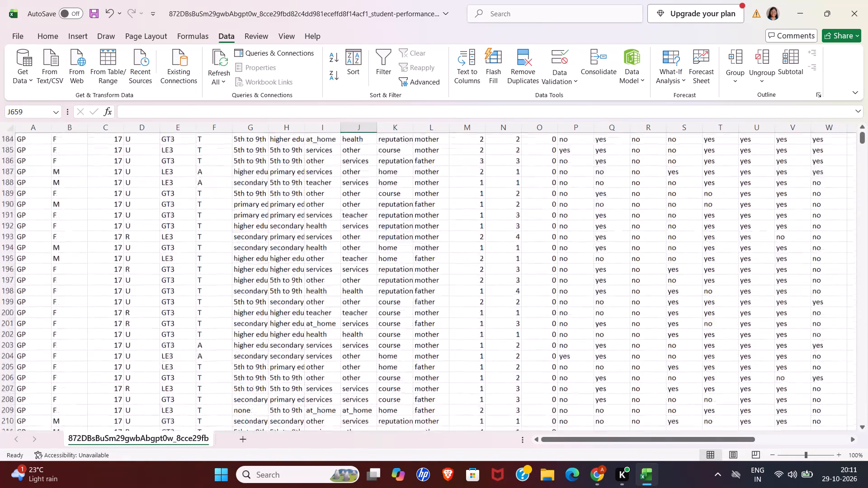
{"action": "scroll", "coordinate": [306, 194], "scroll_direction": "down", "scroll_amount": 12}
{"action": "scroll", "coordinate": [306, 194], "scroll_direction": "up", "scroll_amount": 7}
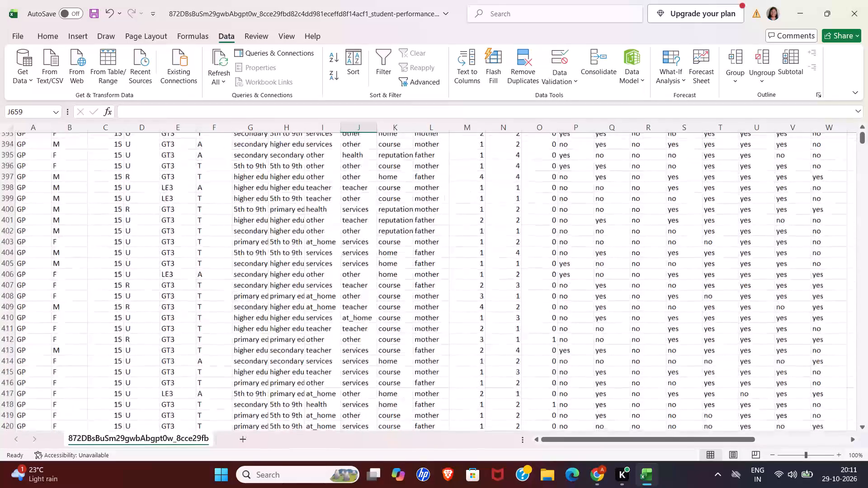
{"action": "scroll", "coordinate": [306, 194], "scroll_direction": "up", "scroll_amount": 15}
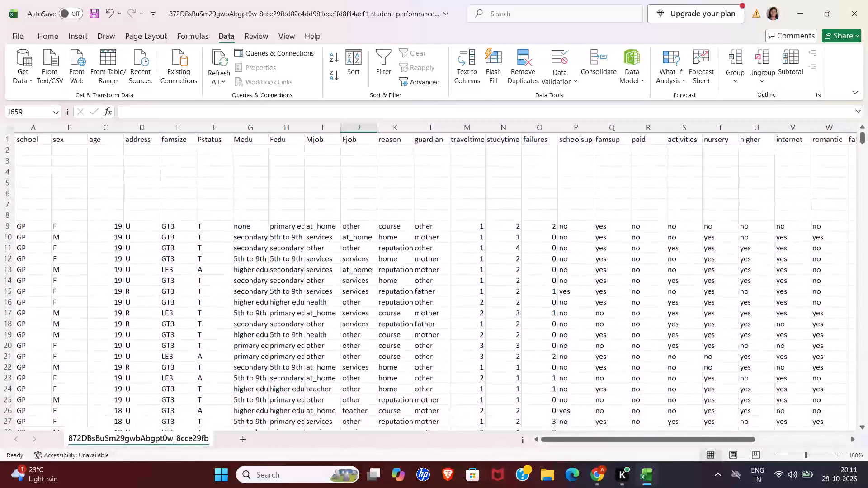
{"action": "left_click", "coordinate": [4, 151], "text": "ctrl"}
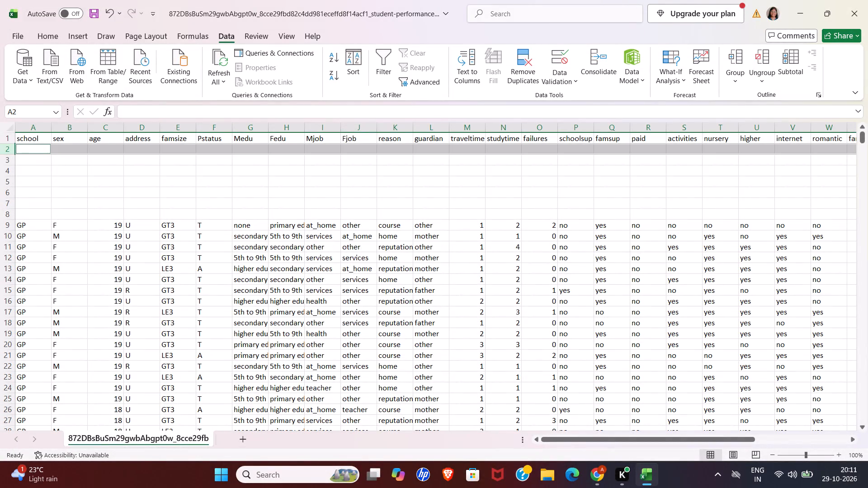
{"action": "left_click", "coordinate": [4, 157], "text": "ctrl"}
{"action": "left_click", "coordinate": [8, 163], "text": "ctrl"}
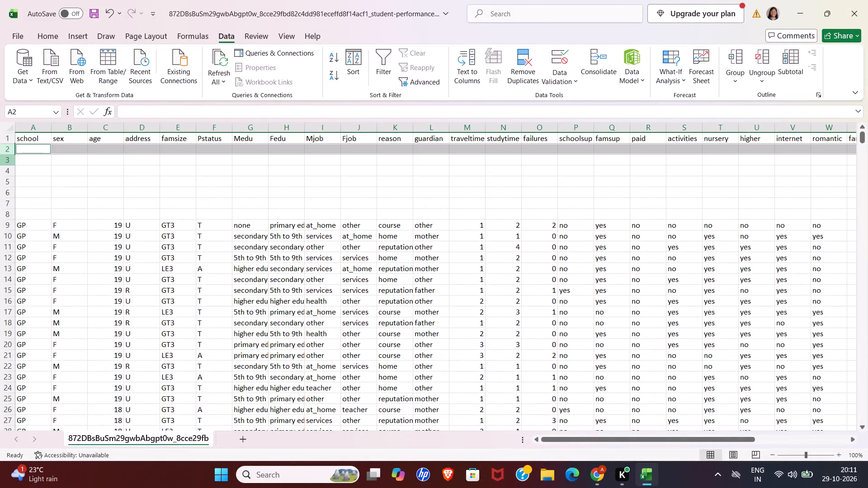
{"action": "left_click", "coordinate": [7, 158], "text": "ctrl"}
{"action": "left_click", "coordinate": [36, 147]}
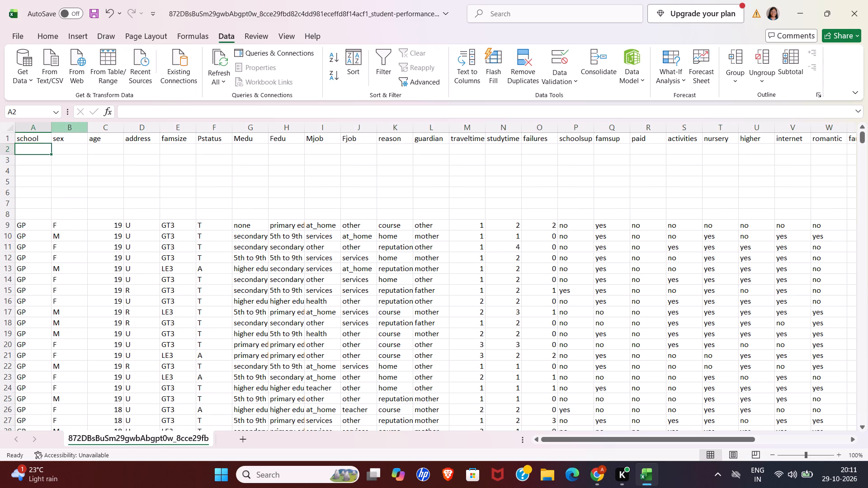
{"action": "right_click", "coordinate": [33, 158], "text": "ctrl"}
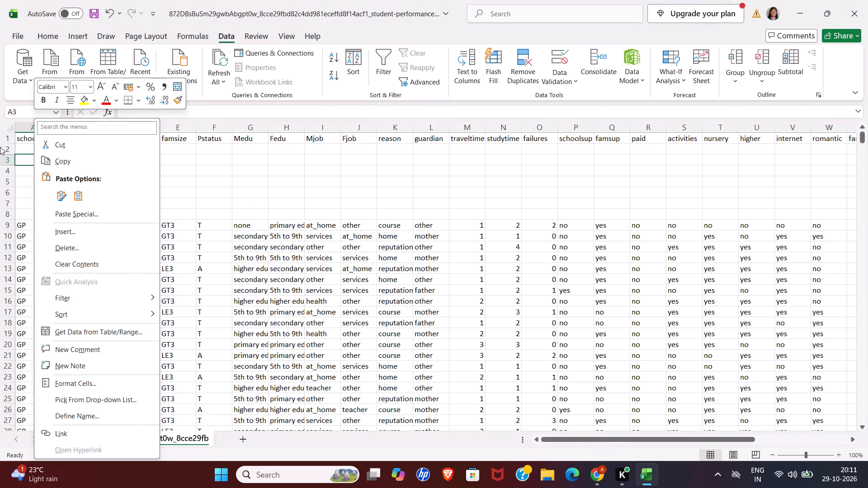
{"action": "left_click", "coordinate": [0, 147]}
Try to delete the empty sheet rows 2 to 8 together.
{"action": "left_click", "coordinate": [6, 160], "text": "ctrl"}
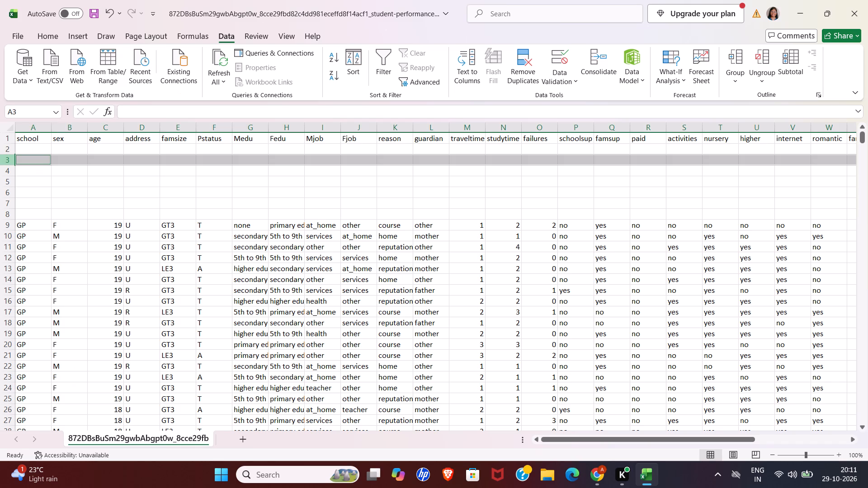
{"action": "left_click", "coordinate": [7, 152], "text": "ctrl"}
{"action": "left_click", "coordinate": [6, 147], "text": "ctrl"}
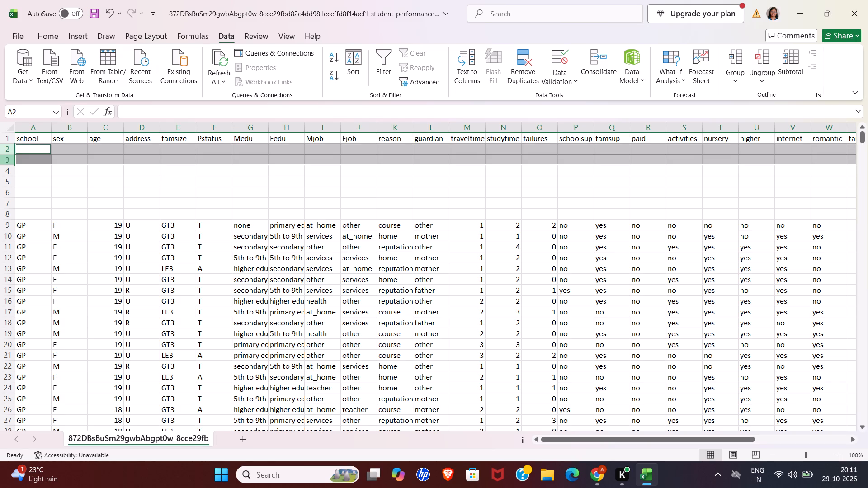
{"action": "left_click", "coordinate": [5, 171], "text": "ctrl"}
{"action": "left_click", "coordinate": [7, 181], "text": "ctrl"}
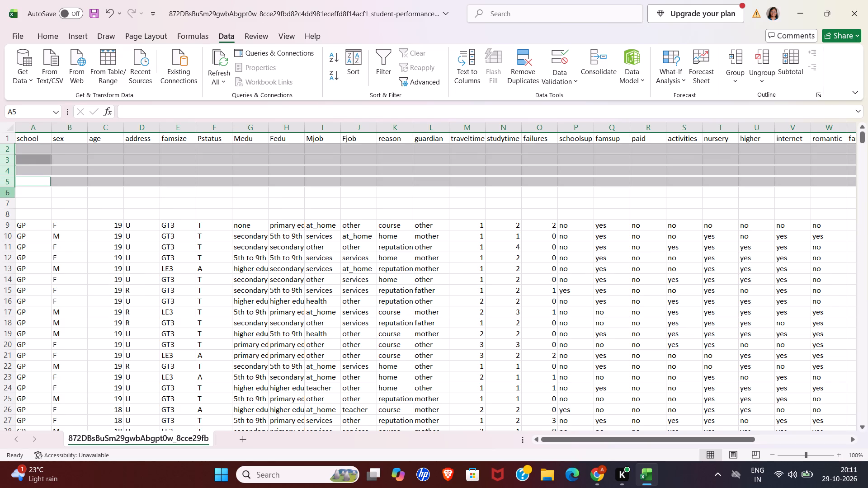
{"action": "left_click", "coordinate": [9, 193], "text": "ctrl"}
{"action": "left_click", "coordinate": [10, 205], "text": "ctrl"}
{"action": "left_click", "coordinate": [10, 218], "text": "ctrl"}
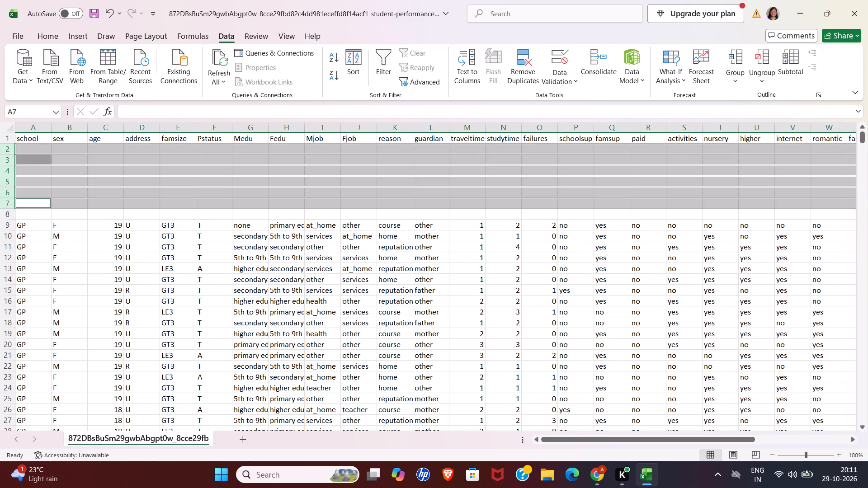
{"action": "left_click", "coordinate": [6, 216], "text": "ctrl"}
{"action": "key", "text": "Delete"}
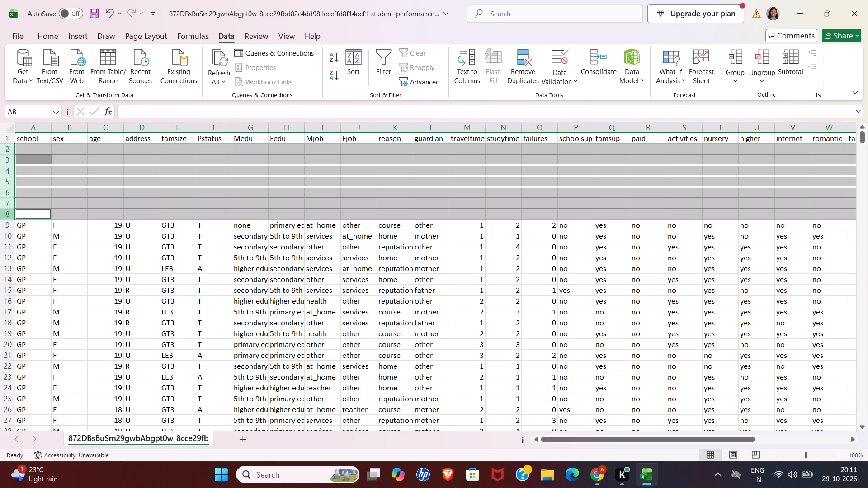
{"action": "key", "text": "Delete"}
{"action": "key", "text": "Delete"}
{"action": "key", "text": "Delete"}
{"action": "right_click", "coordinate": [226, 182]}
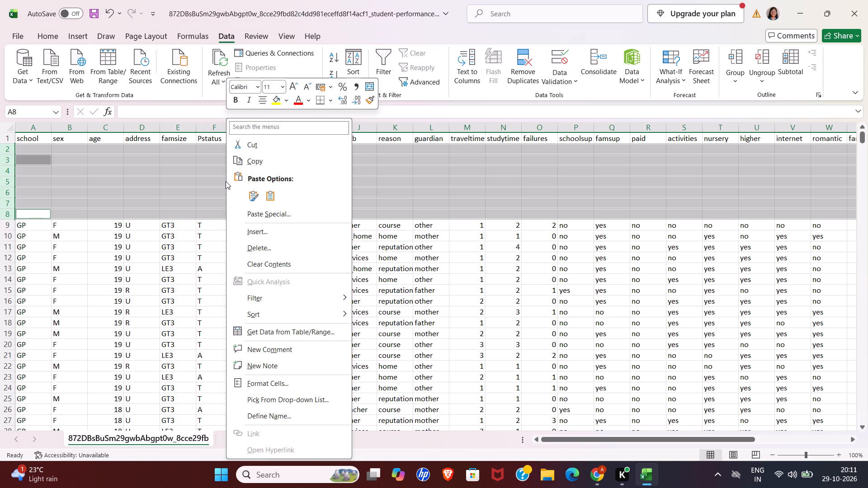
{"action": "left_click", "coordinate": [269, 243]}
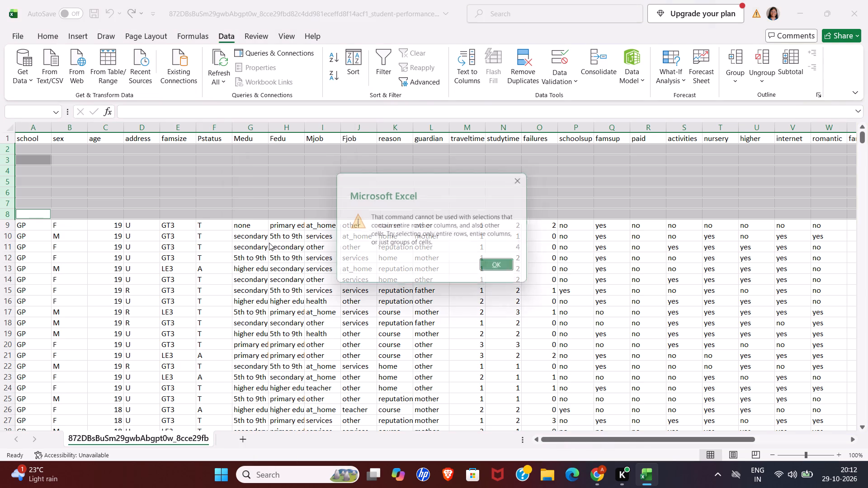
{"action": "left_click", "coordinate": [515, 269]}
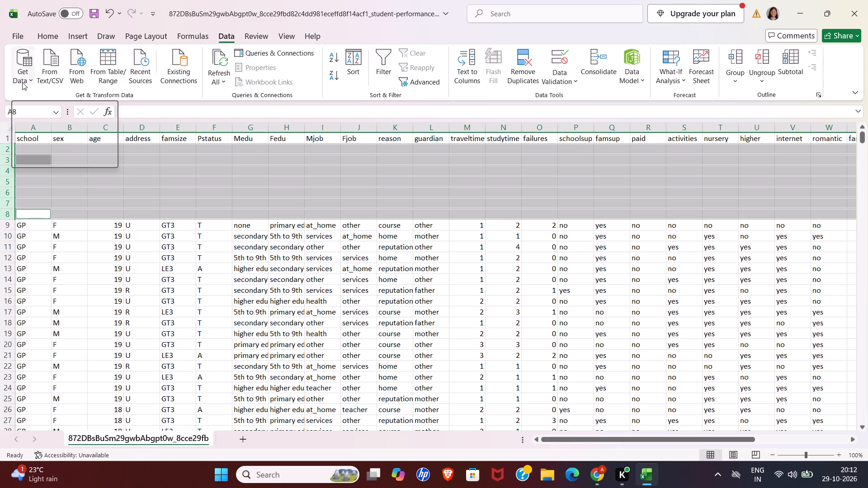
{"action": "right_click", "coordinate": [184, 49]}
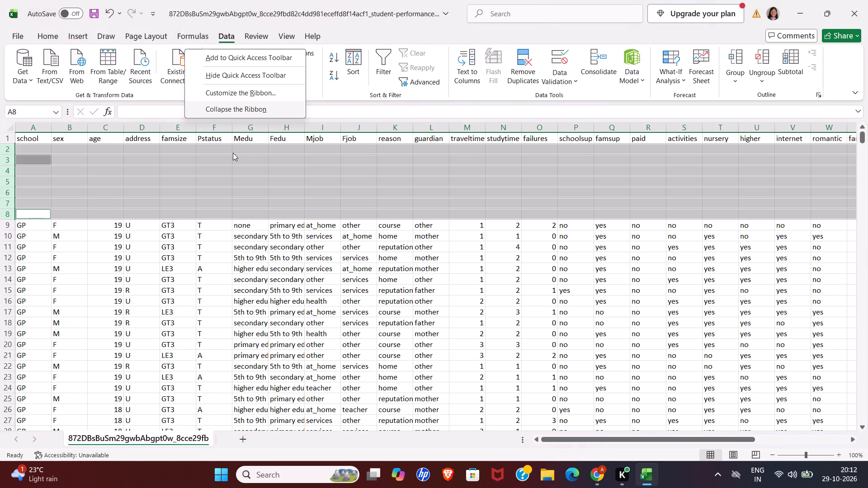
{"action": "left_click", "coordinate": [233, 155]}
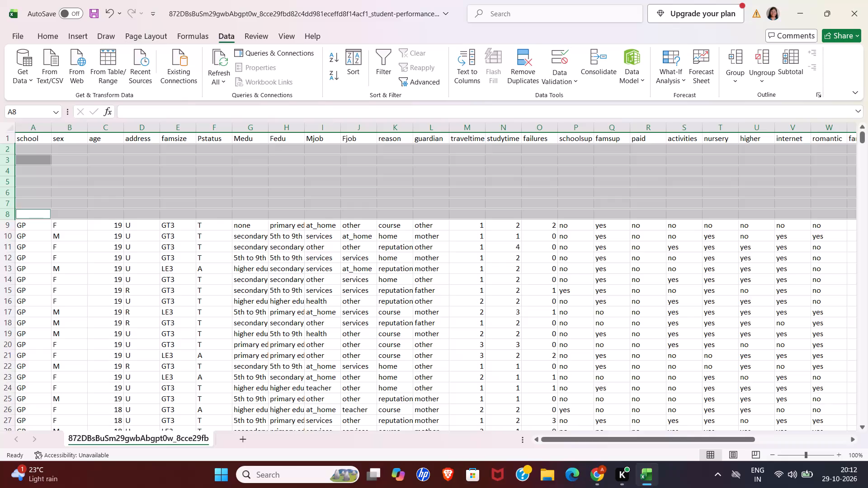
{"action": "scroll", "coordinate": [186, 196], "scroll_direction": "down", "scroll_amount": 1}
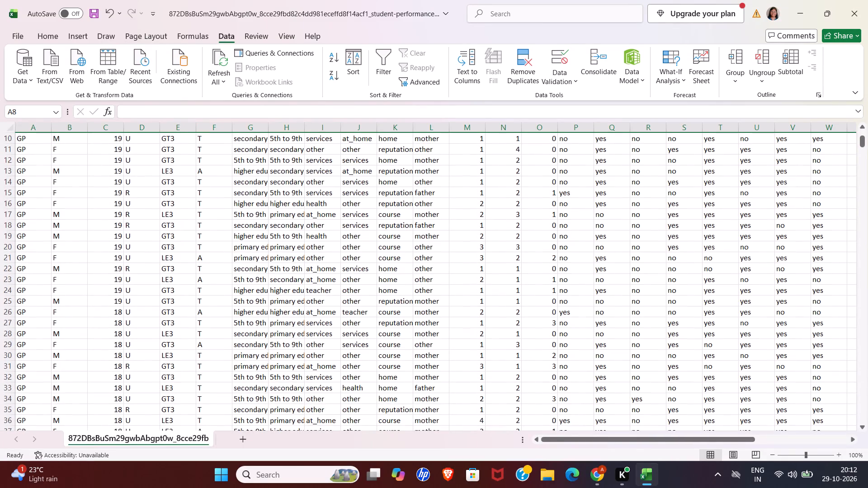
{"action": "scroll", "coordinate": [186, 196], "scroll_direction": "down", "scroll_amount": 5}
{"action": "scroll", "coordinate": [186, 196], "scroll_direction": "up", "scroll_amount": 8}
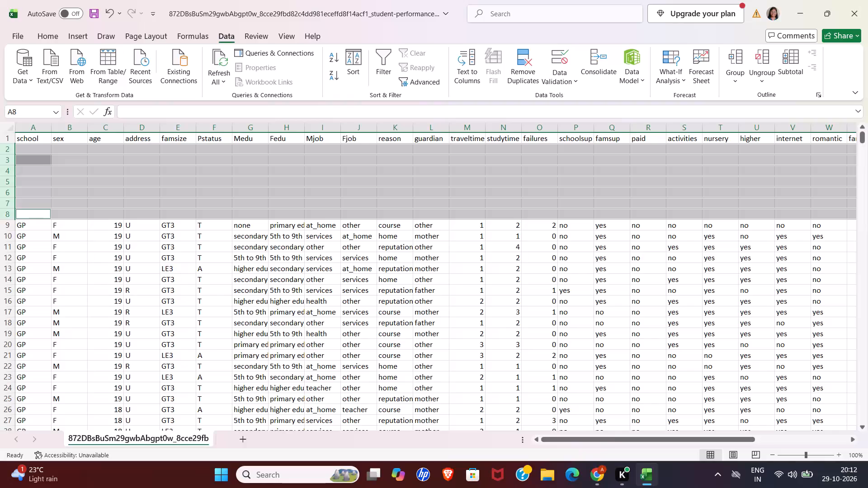